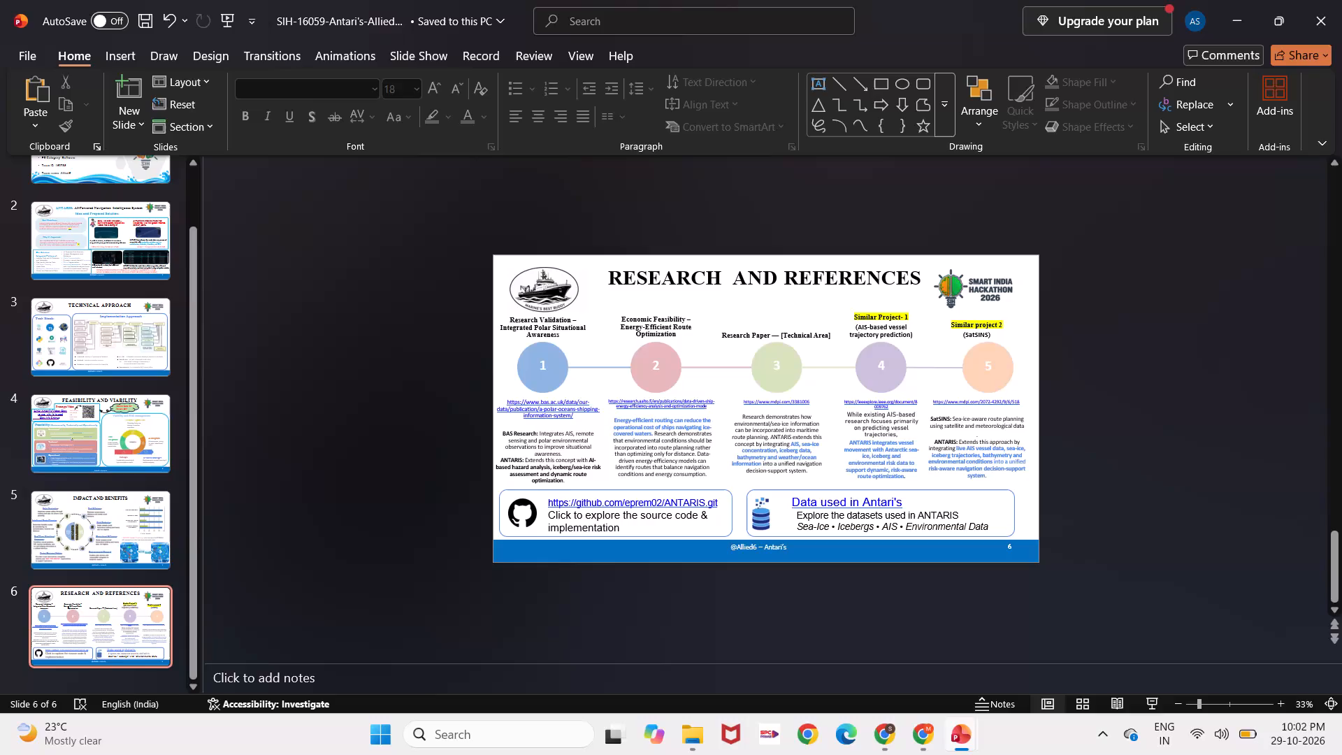
Cut all objects from the RESEARCH AND REFERENCES slide, then undo the cut to keep the original slide intact.
left_click_drag(465, 238, 1085, 542)
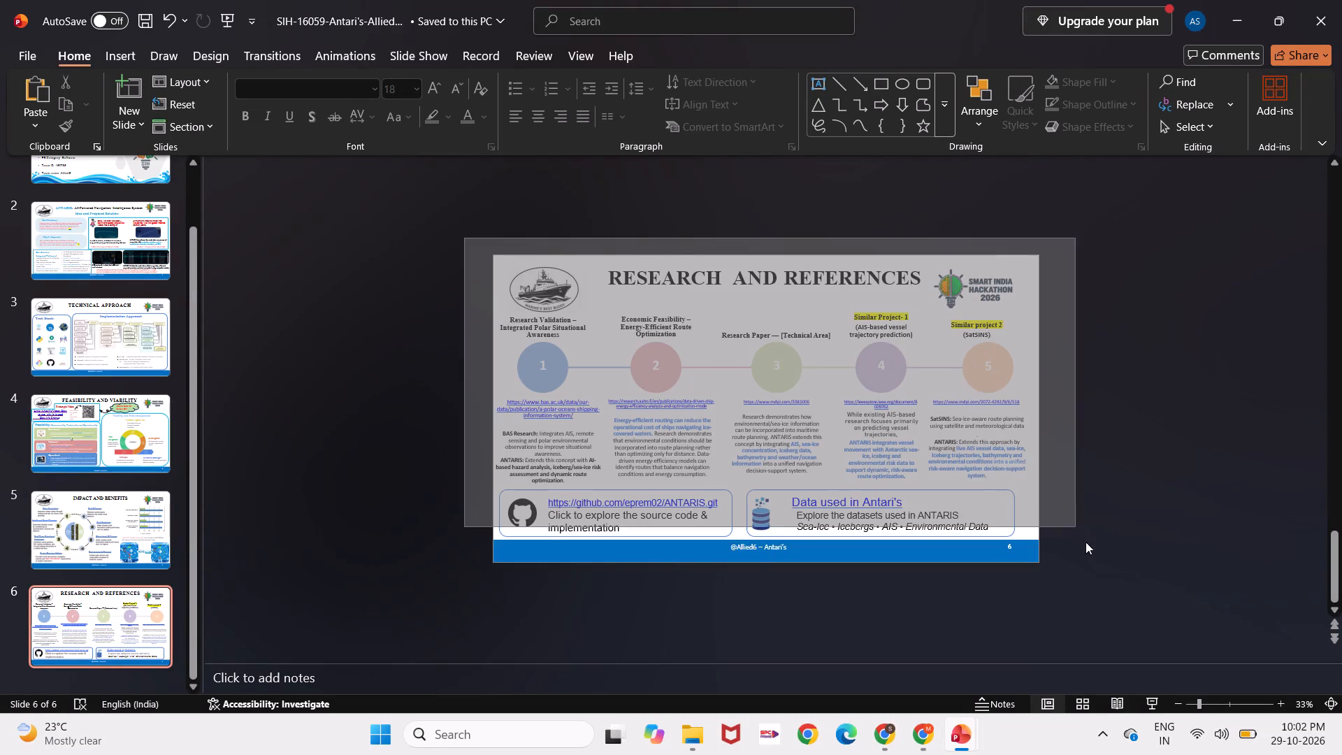
left_click_drag(1085, 542, 1060, 534)
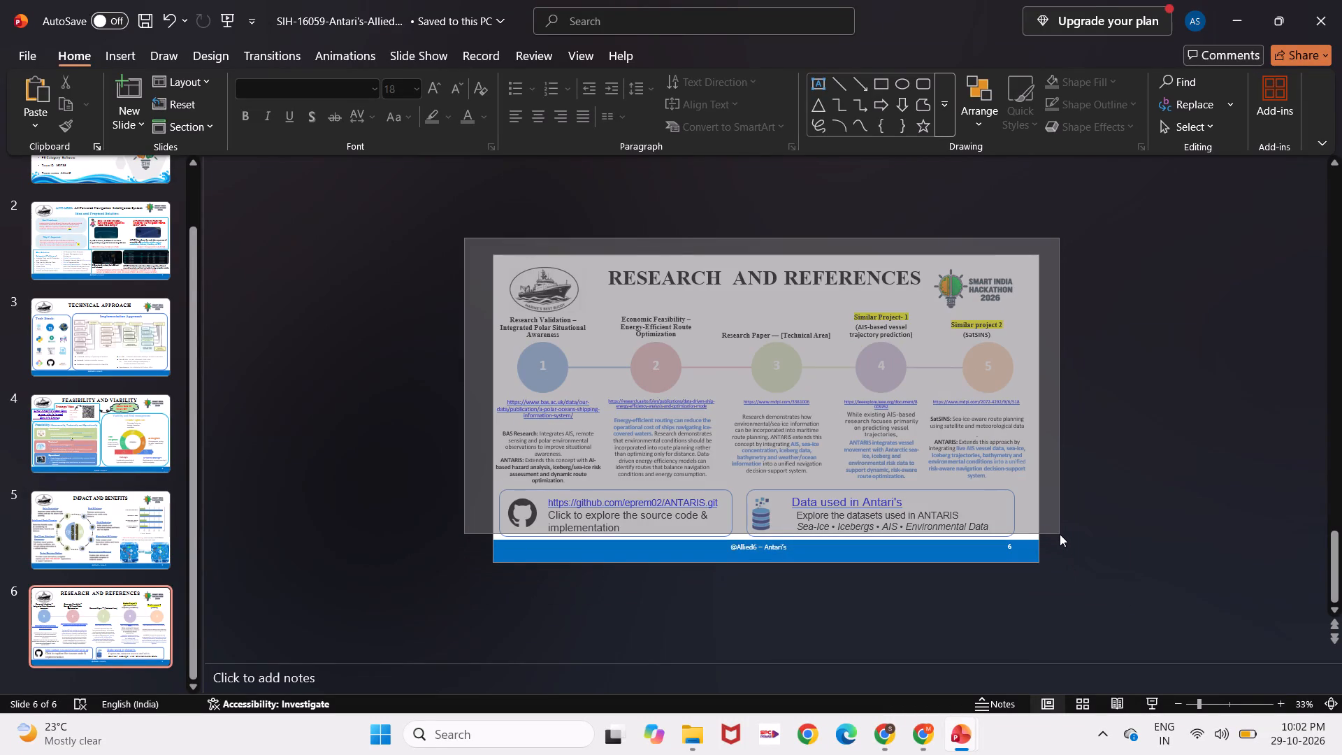
left_click_drag(1060, 534, 1060, 540)
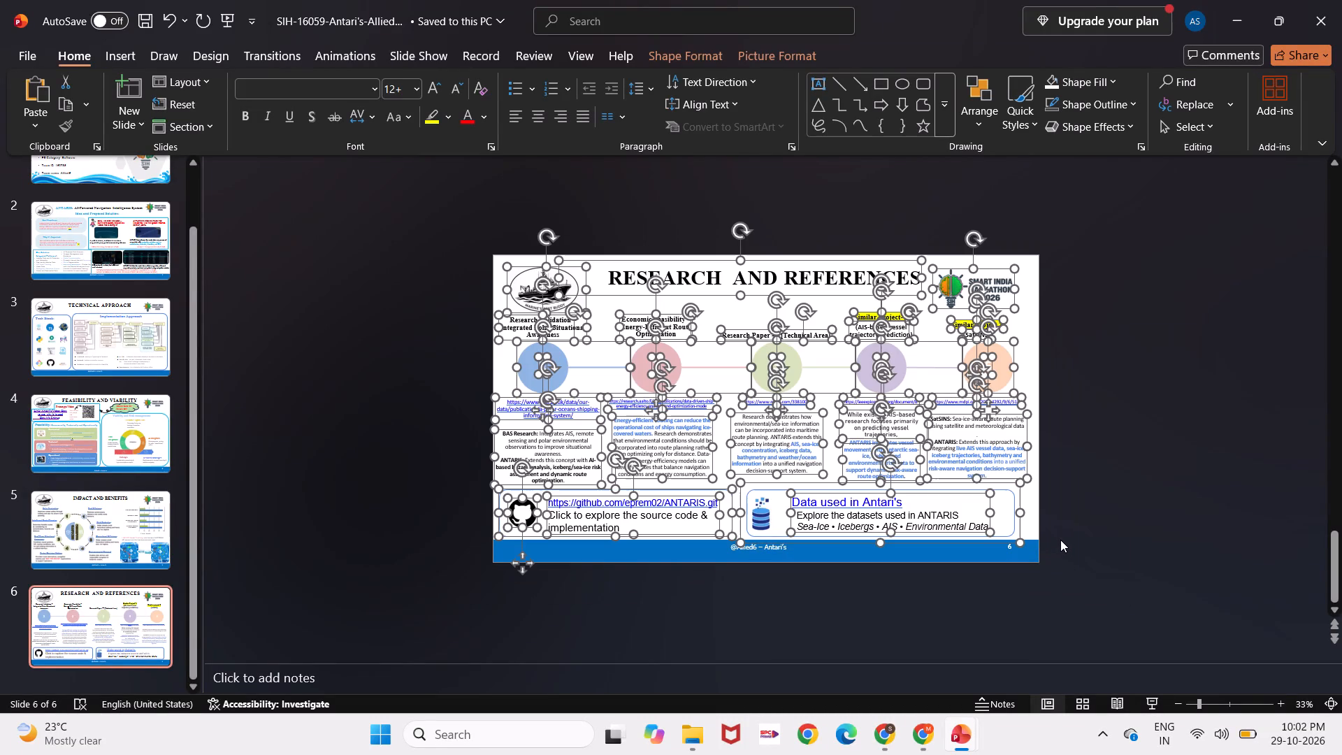
key("ctrl+x")
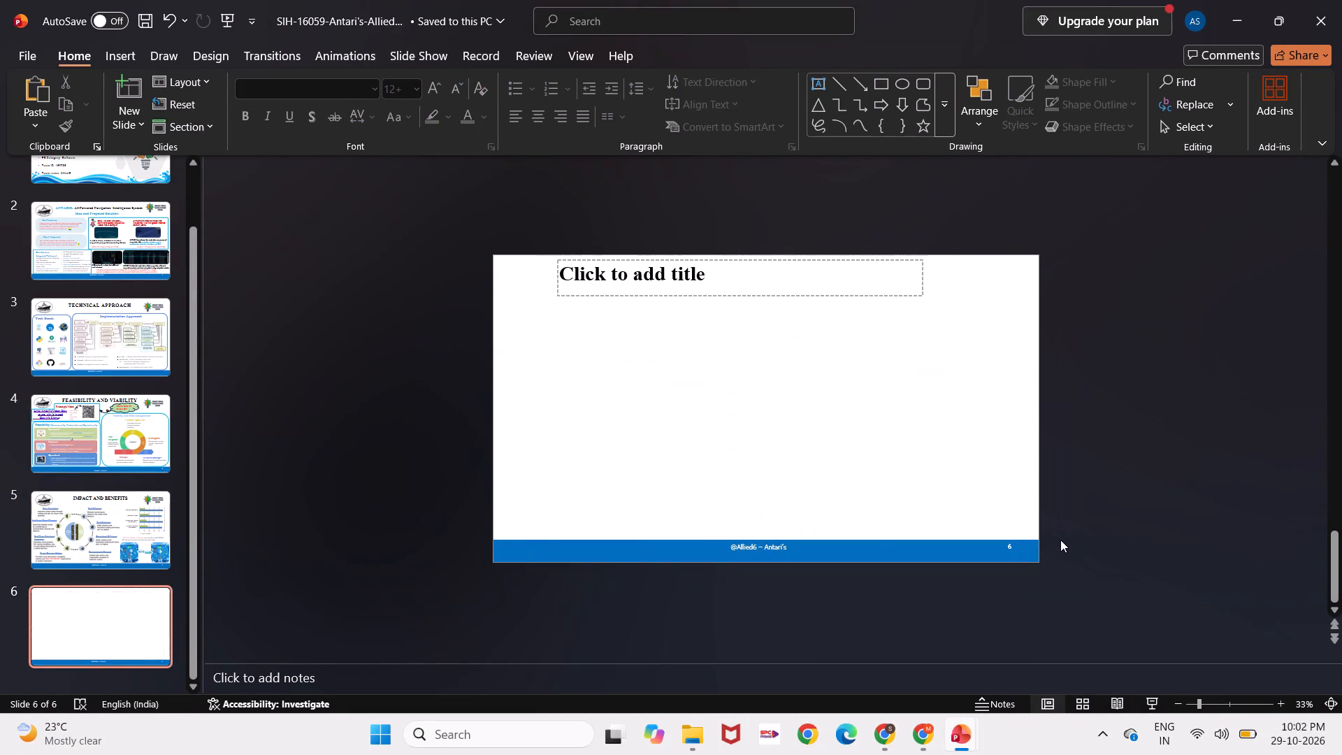
key("ctrl+z")
Switch to the Bits2wave presentation and delete the Implementation & Impact text and its empty title placeholder from slide 6.
key("alt+Tab")
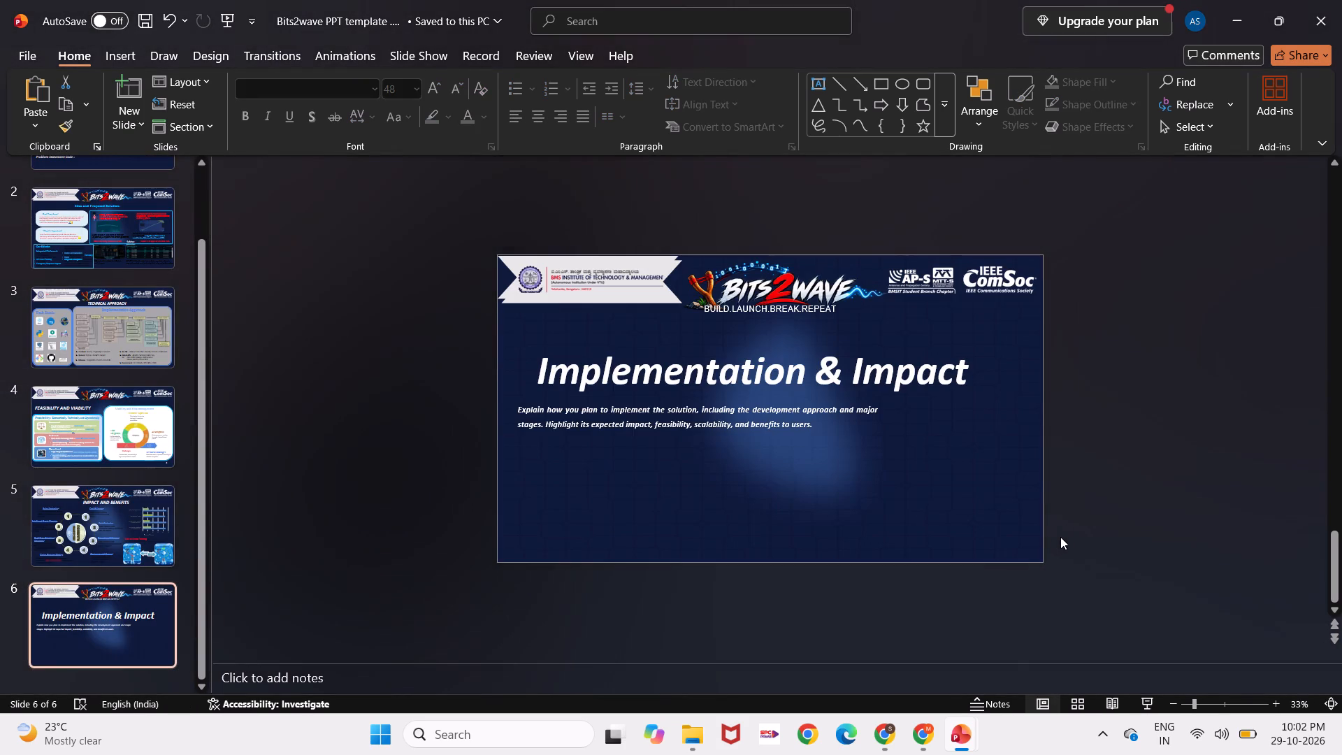
left_click_drag(911, 452, 719, 412)
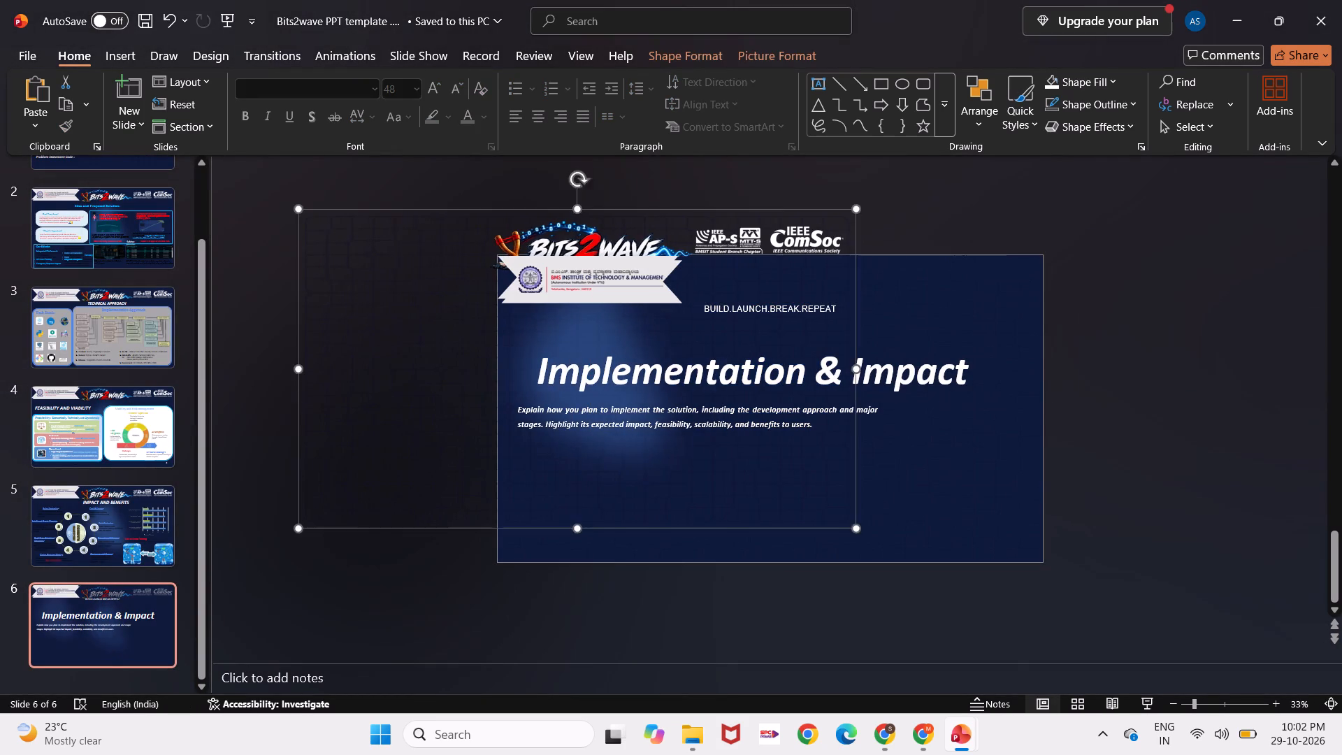
key("ctrl+z")
left_click(684, 377)
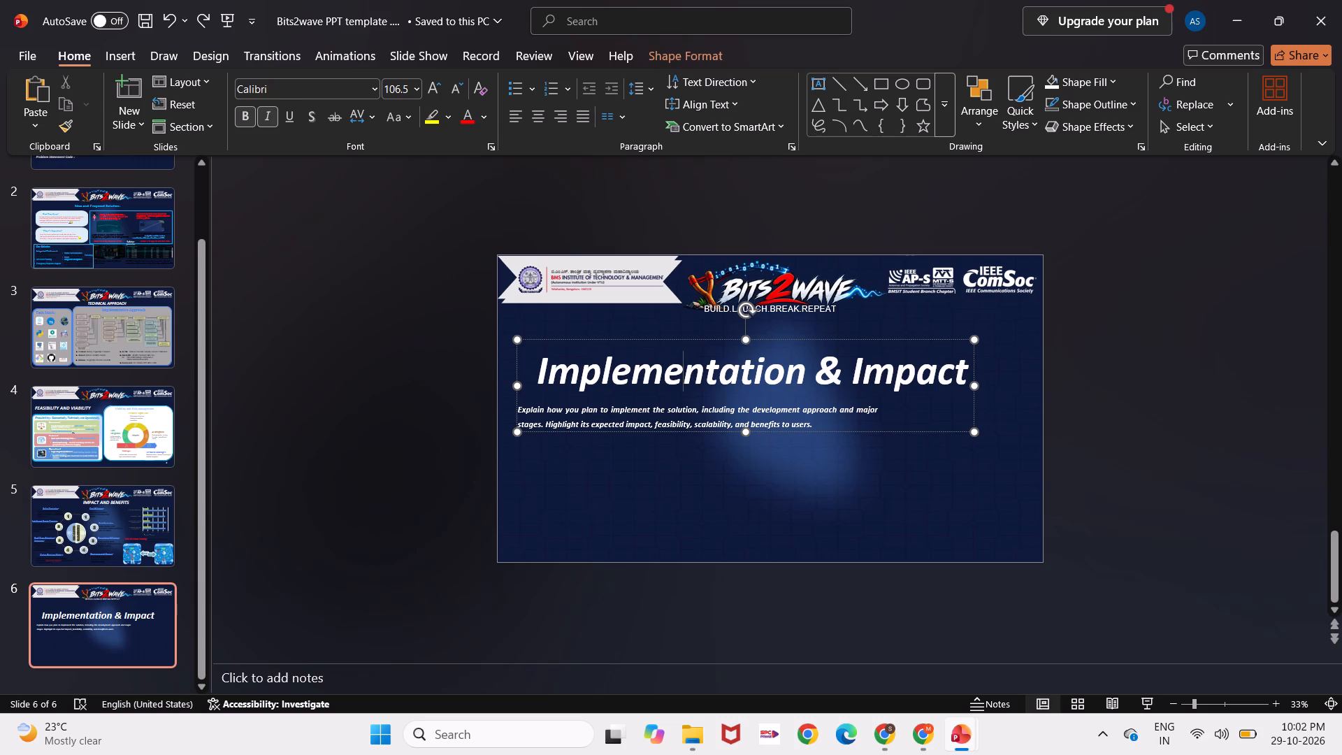
left_click(684, 427)
left_click_drag(682, 431, 672, 442)
key("BackSpace")
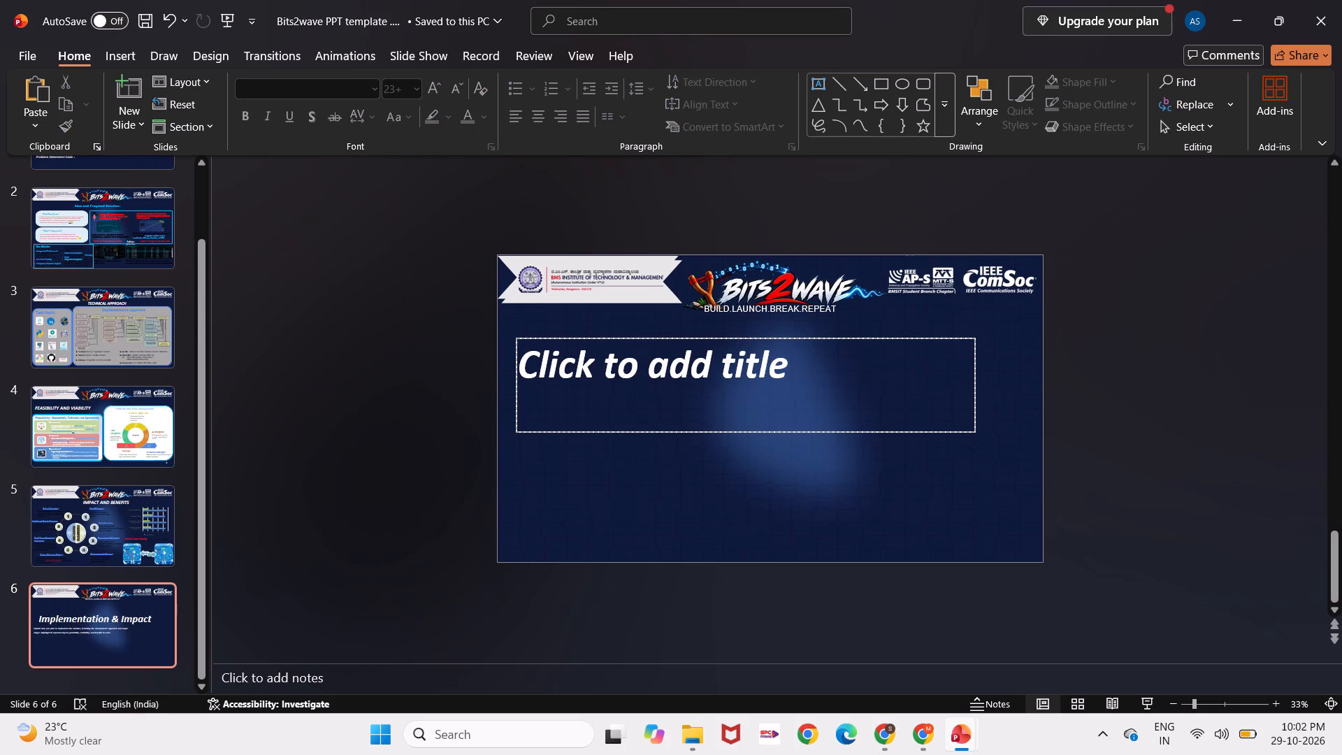
left_click_drag(669, 430, 641, 463)
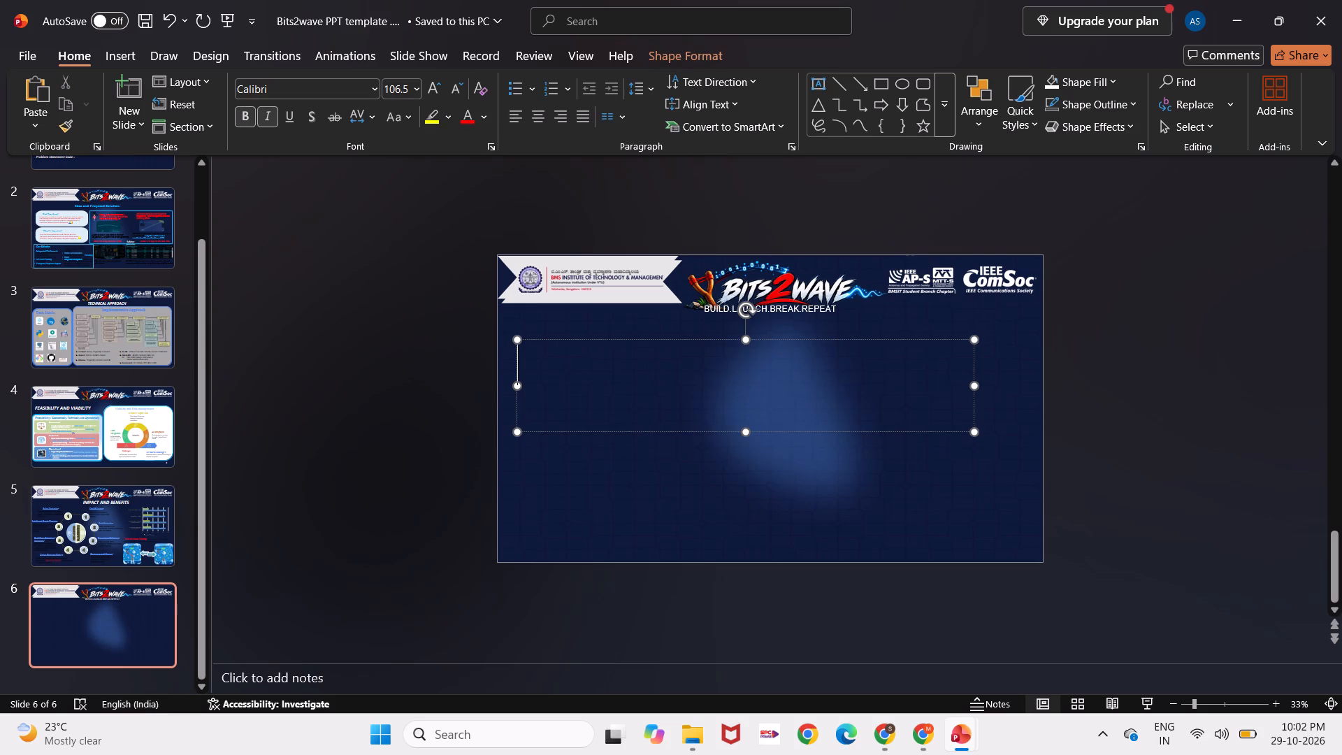
left_click_drag(641, 463, 640, 463)
left_click_drag(597, 431, 582, 450)
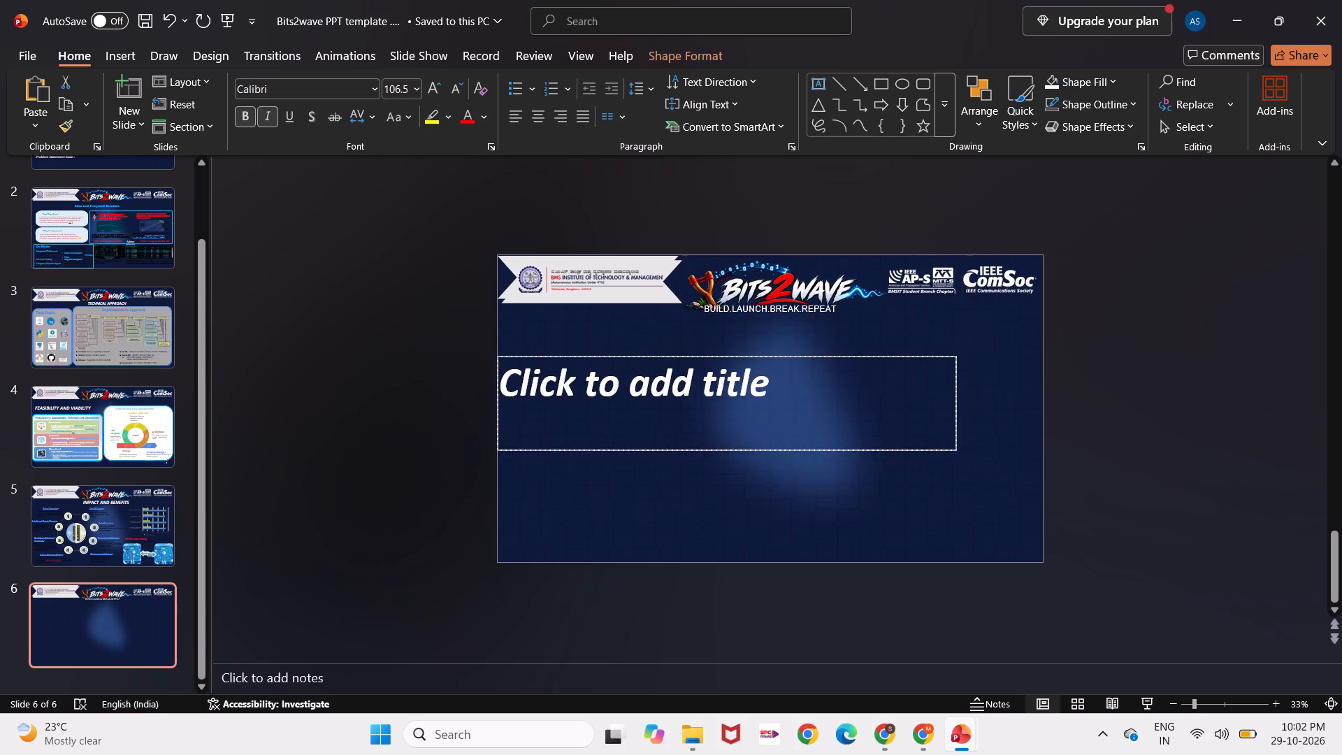
key("BackSpace")
Paste the copied research and references content onto slide 6 and shift it down slightly, to the slide's bottom edge.
key("ctrl+v")
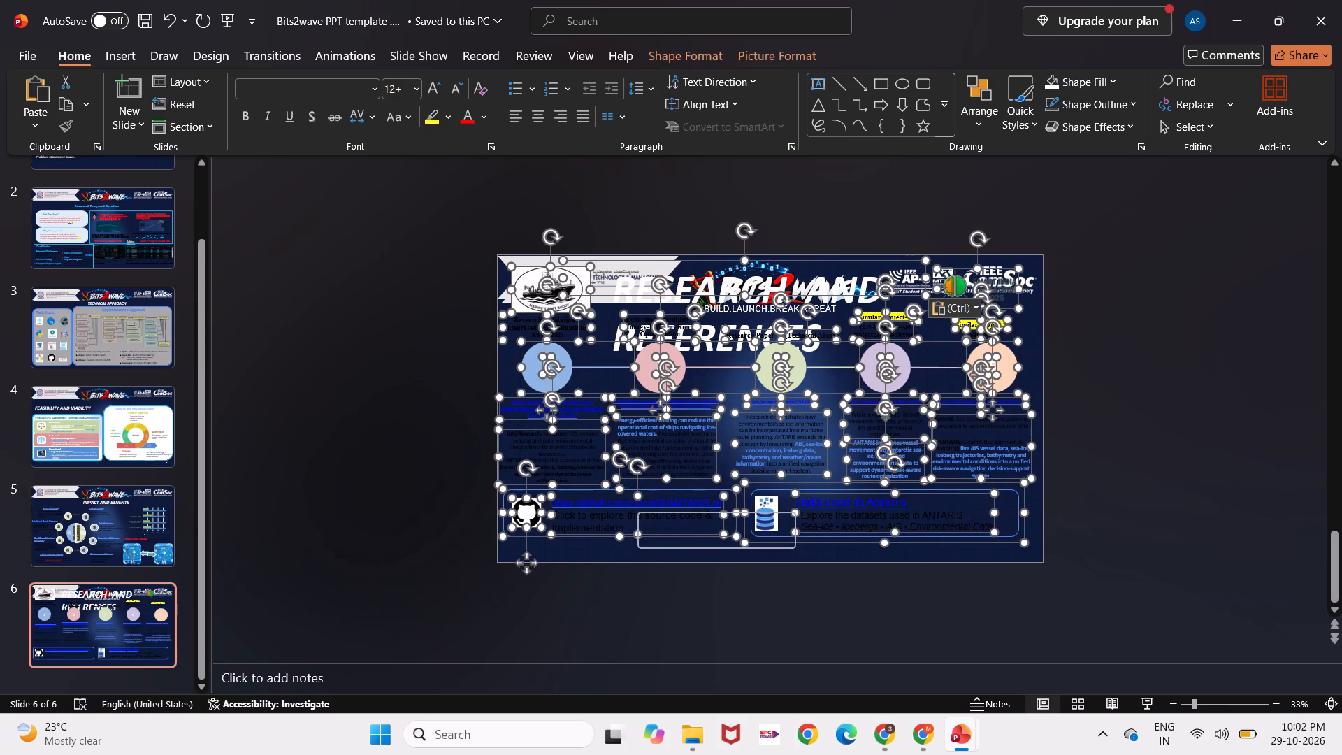
left_click_drag(600, 536, 600, 556)
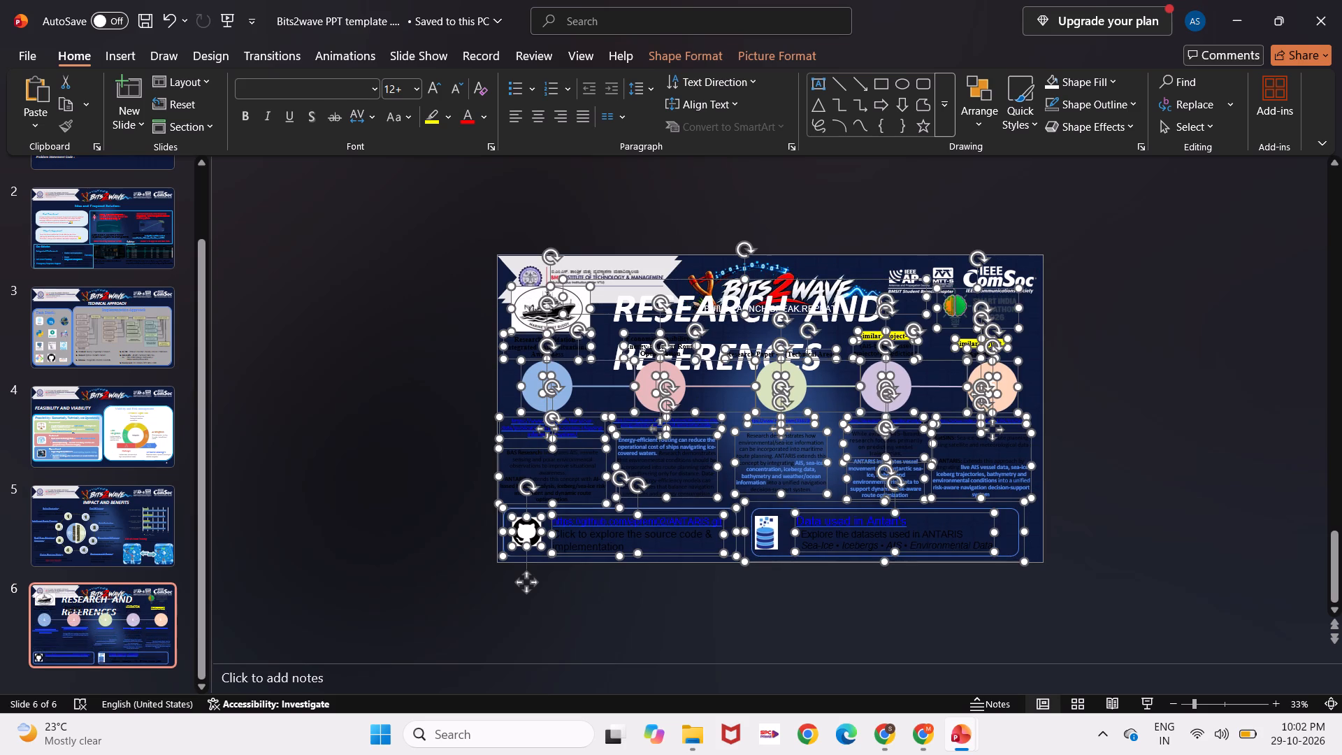
Delete the pasted ship logo below the institute banner on slide 6.
left_click(456, 299)
left_click(512, 302)
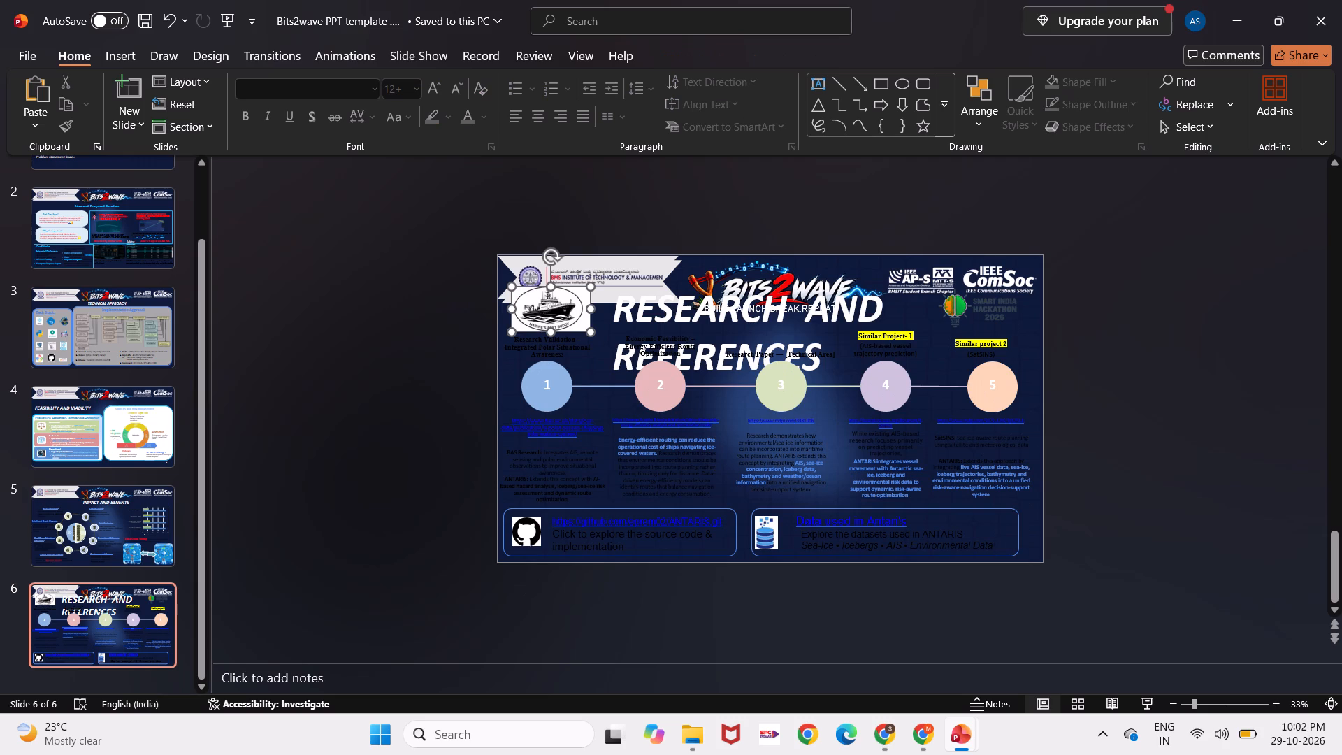
key("BackSpace")
Move the RESEARCH AND REFERENCES title up and away from the Bits2Wave logo, widen its box and set its font size to 50.
left_click(712, 312)
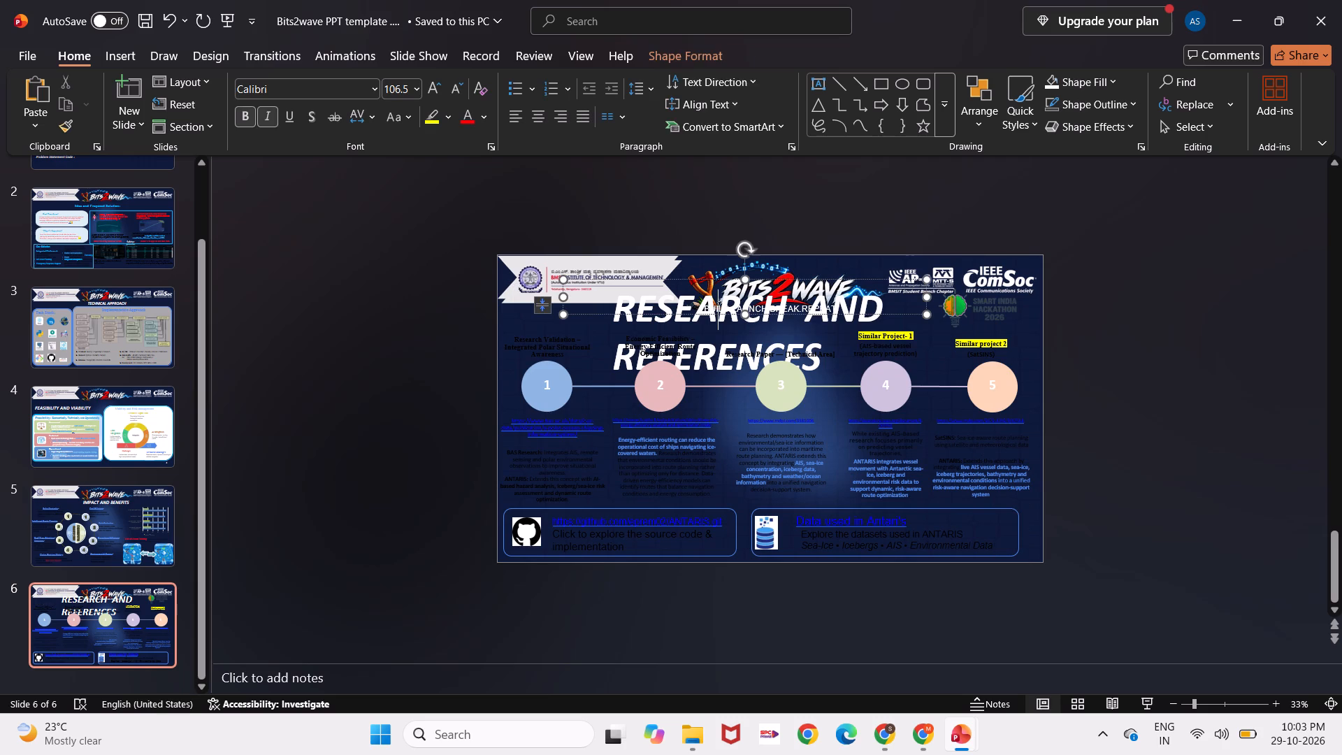
left_click_drag(632, 312, 464, 291)
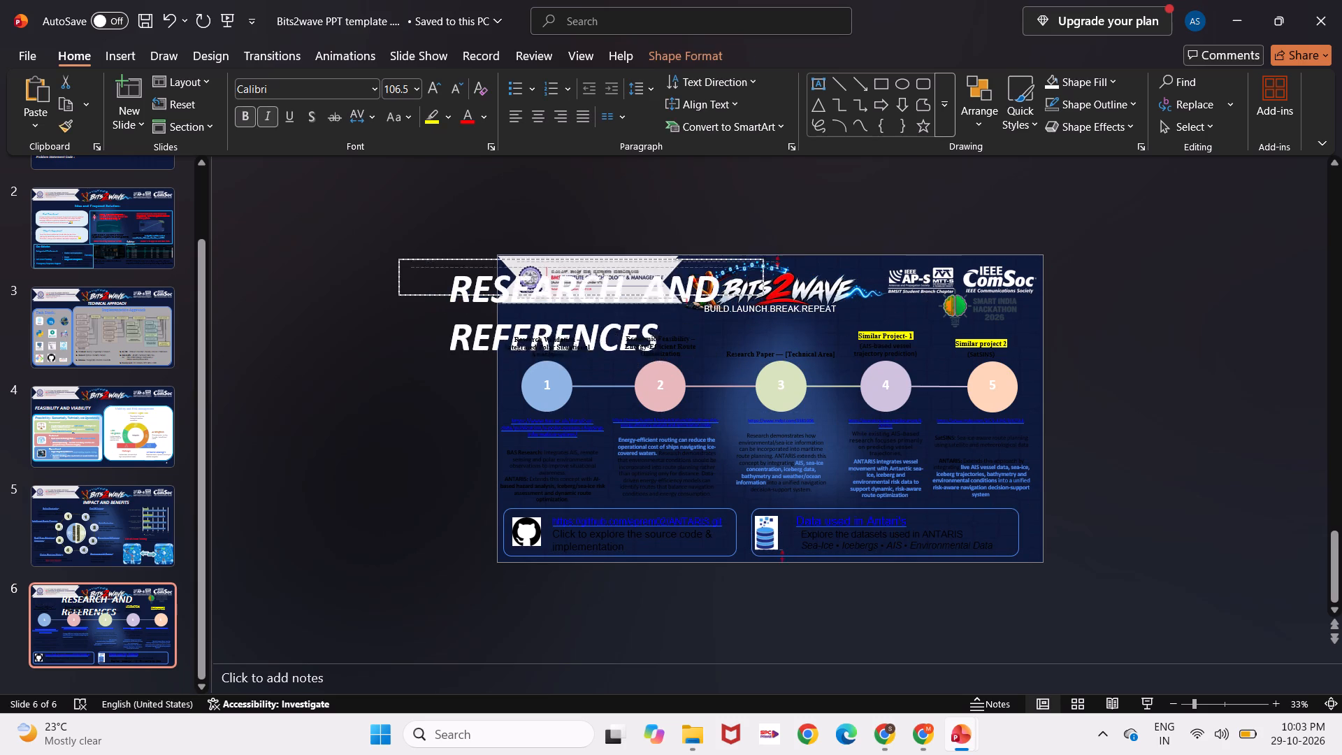
left_click_drag(464, 291, 384, 264)
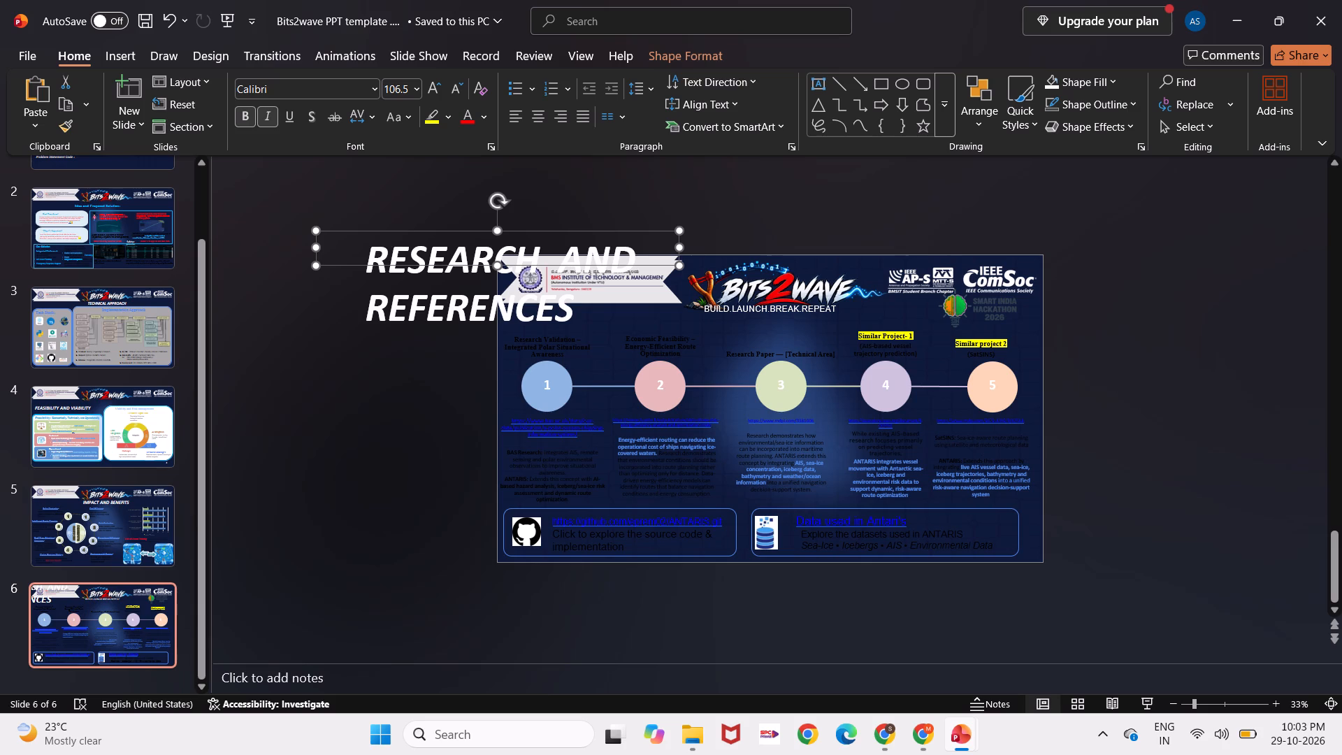
left_click_drag(677, 246, 814, 222)
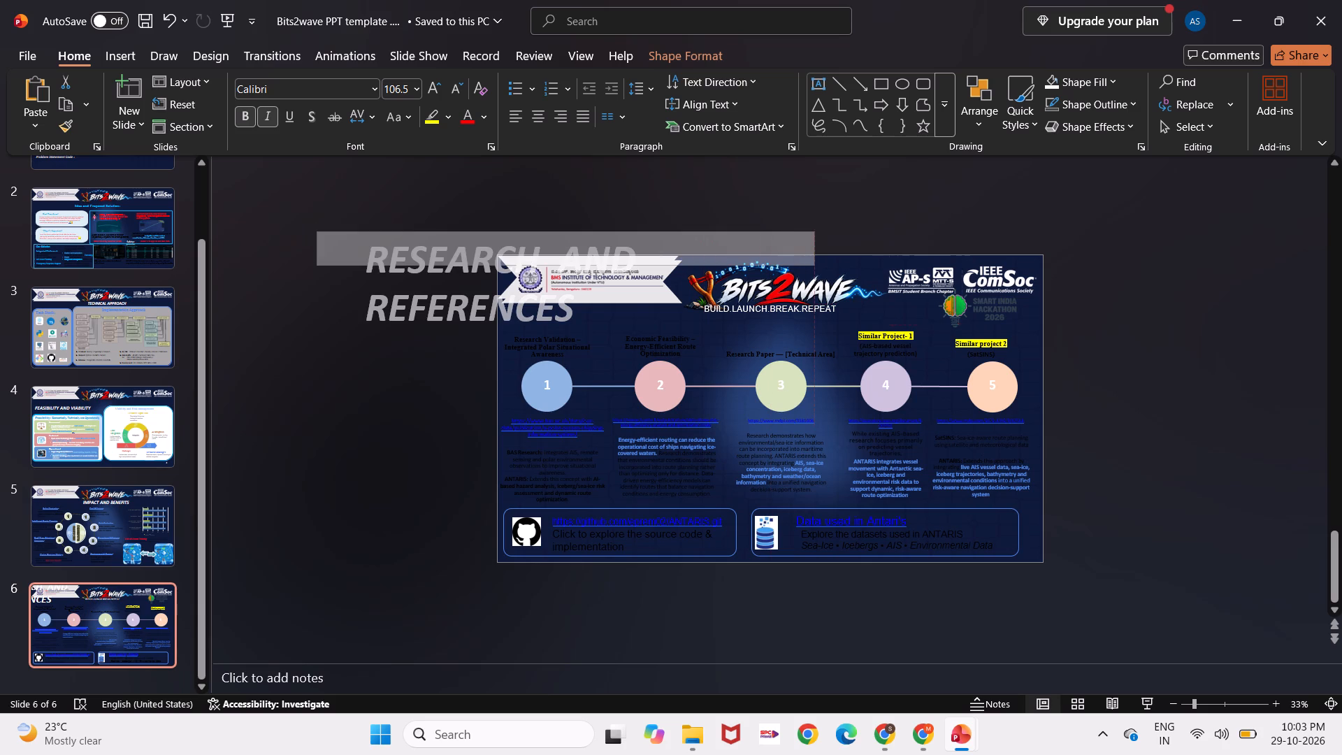
left_click_drag(814, 222, 814, 221)
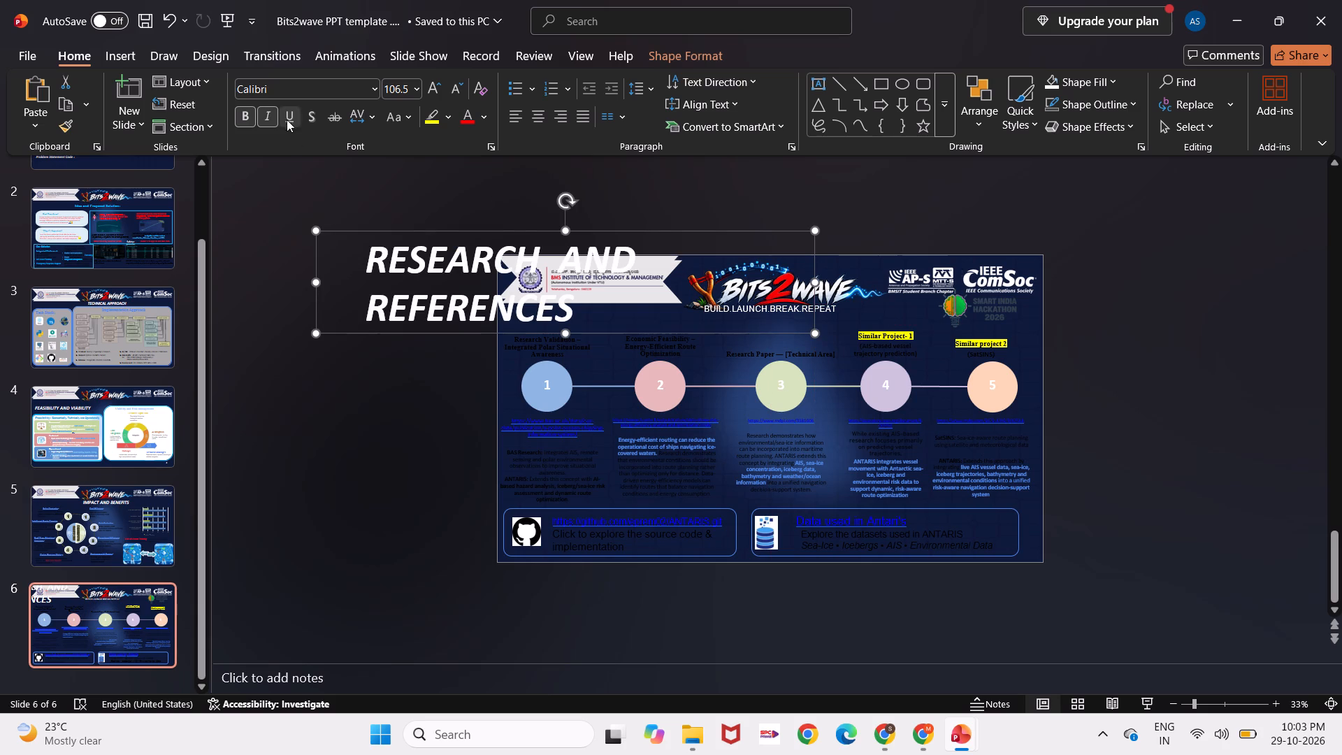
left_click(397, 92)
type("50")
key("Return")
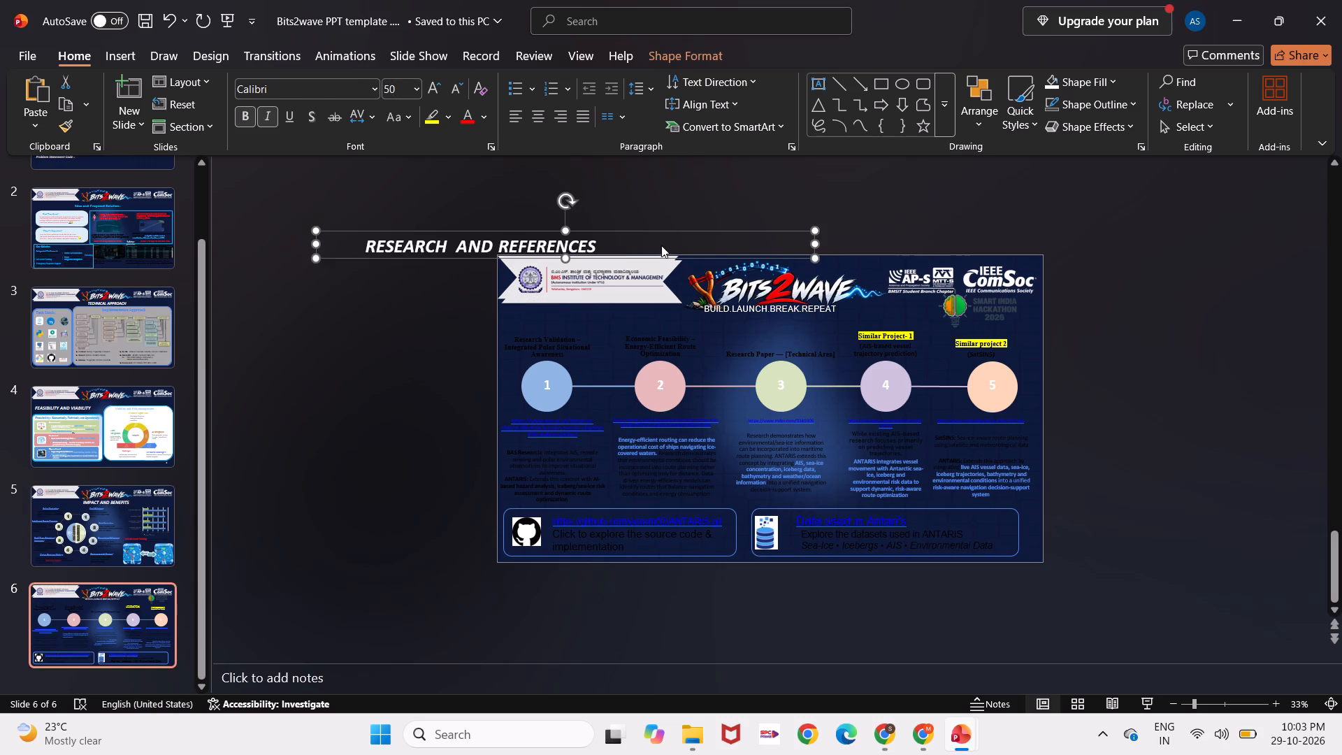
Delete the BUILD.LAUNCH.BREAK.REPEAT tagline beneath the Bits2Wave logo, moving the overlapping title above the slide to reach it.
left_click_drag(655, 252, 891, 322)
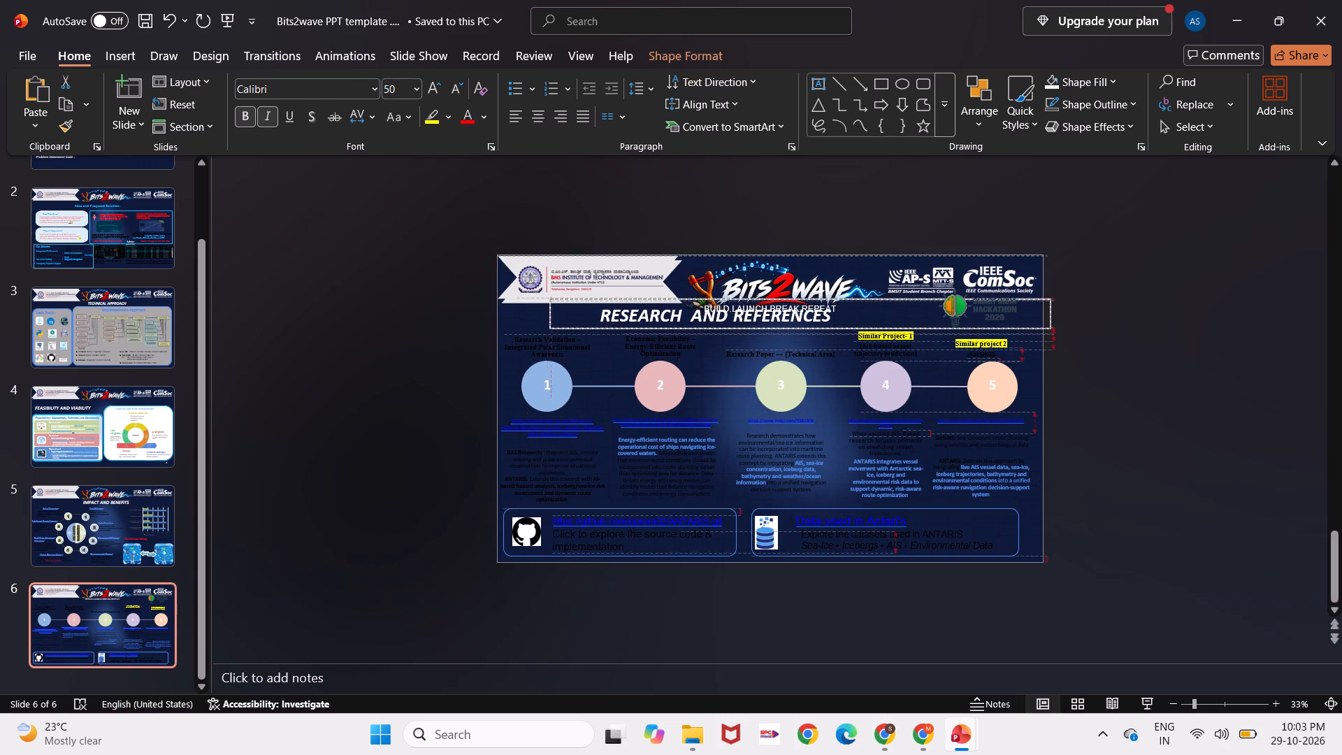
left_click_drag(891, 322, 900, 326)
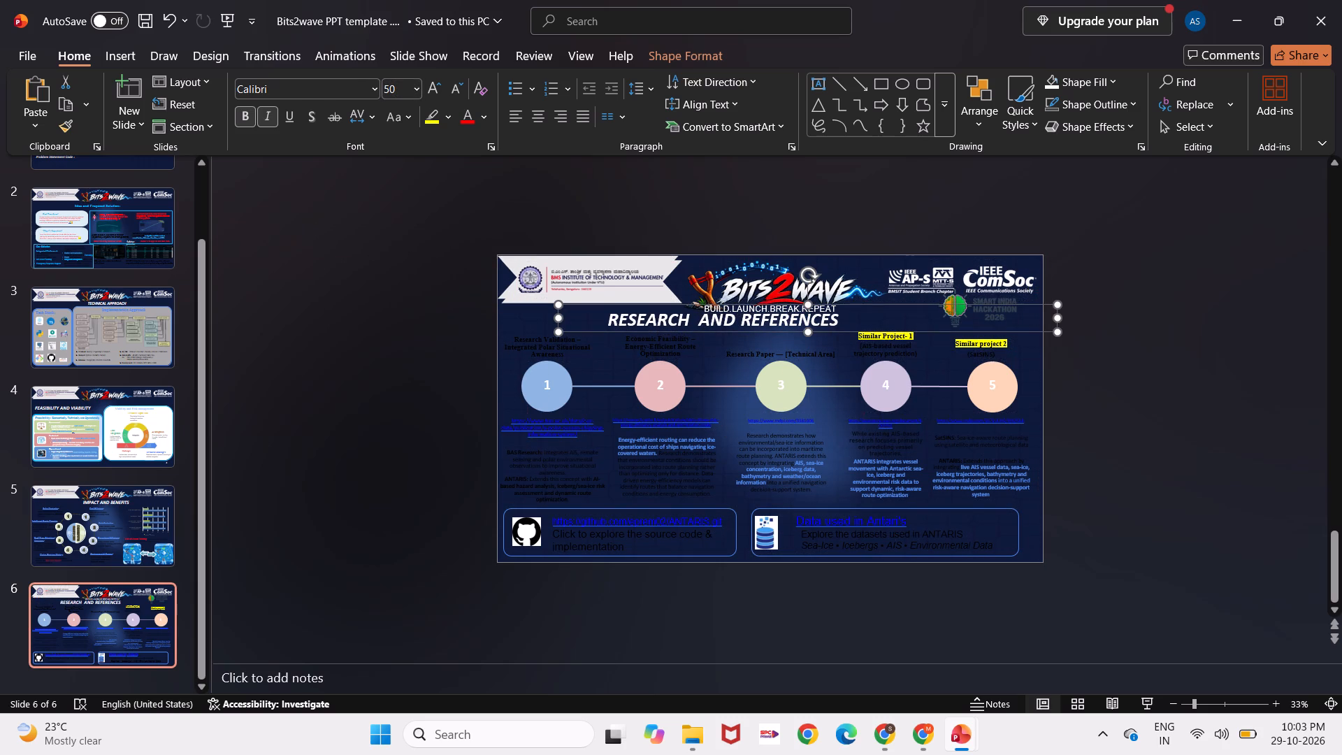
left_click(756, 308)
left_click_drag(755, 331, 767, 224)
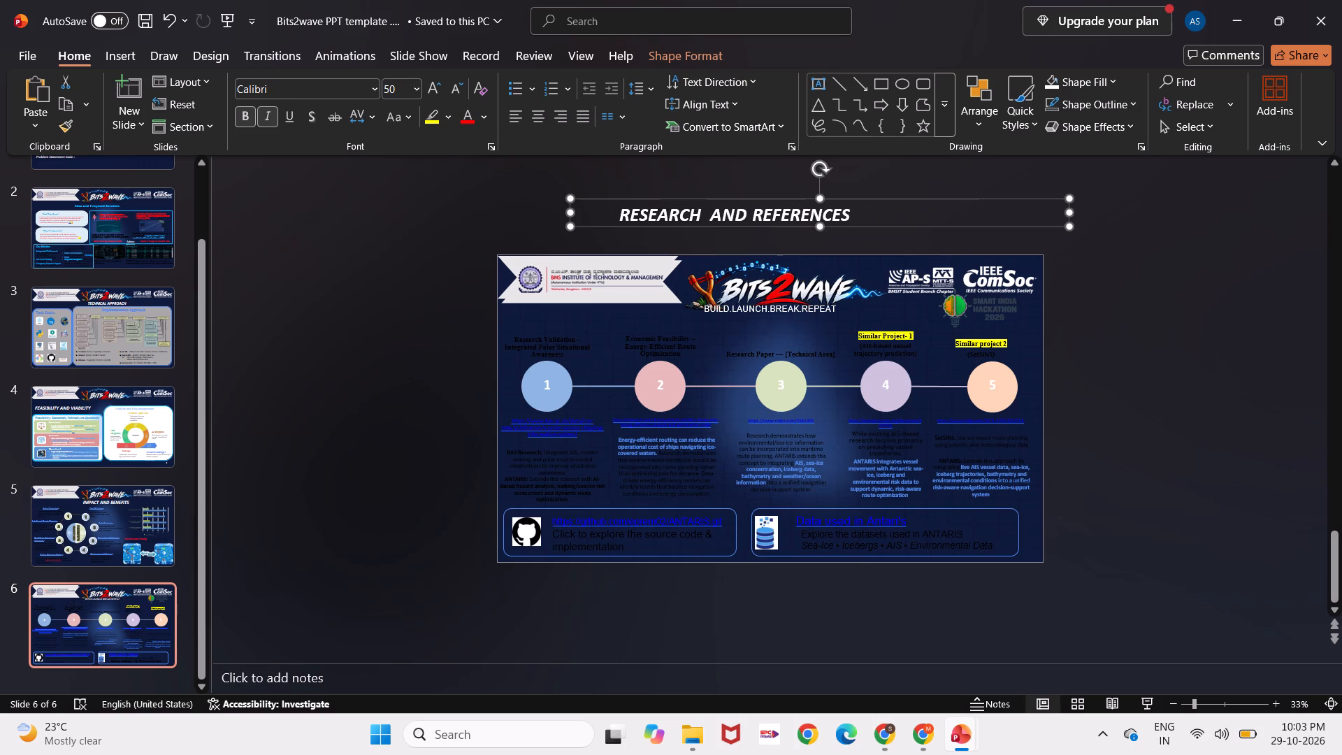
left_click(753, 305)
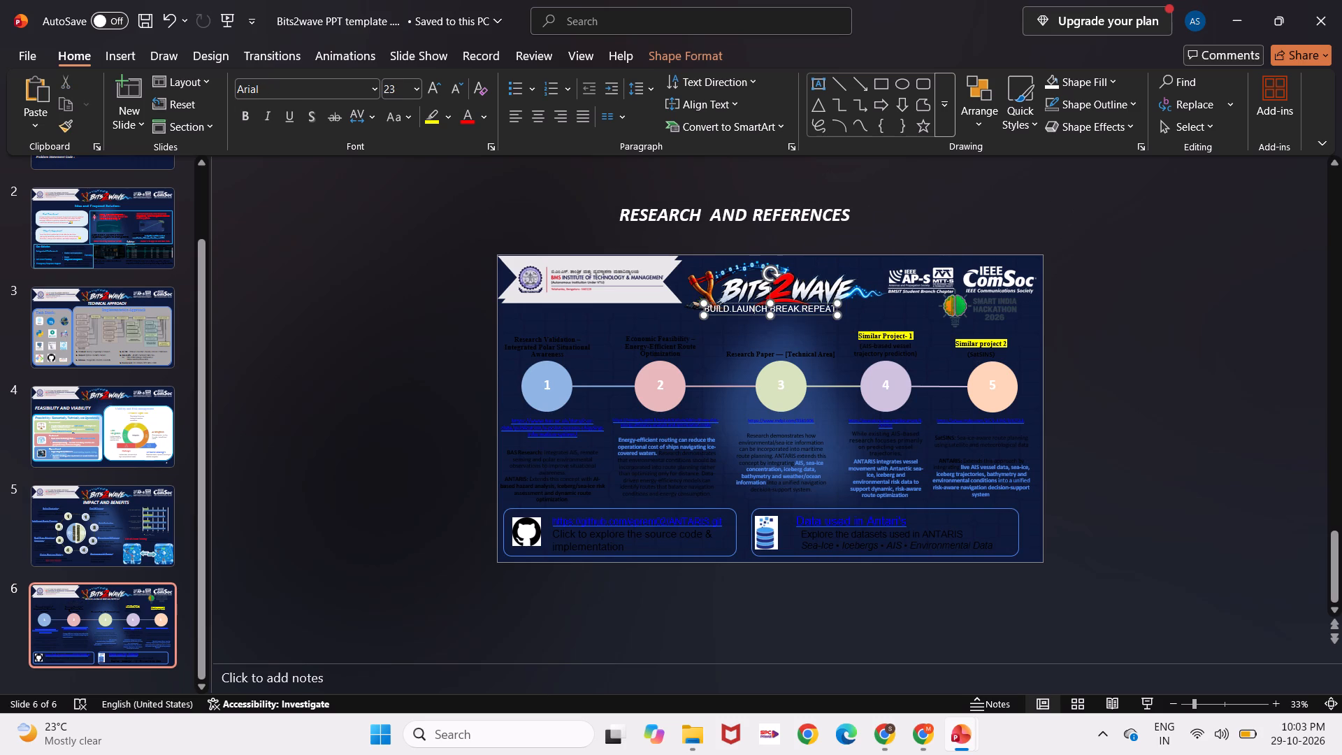
left_click_drag(747, 314, 739, 348)
key("BackSpace")
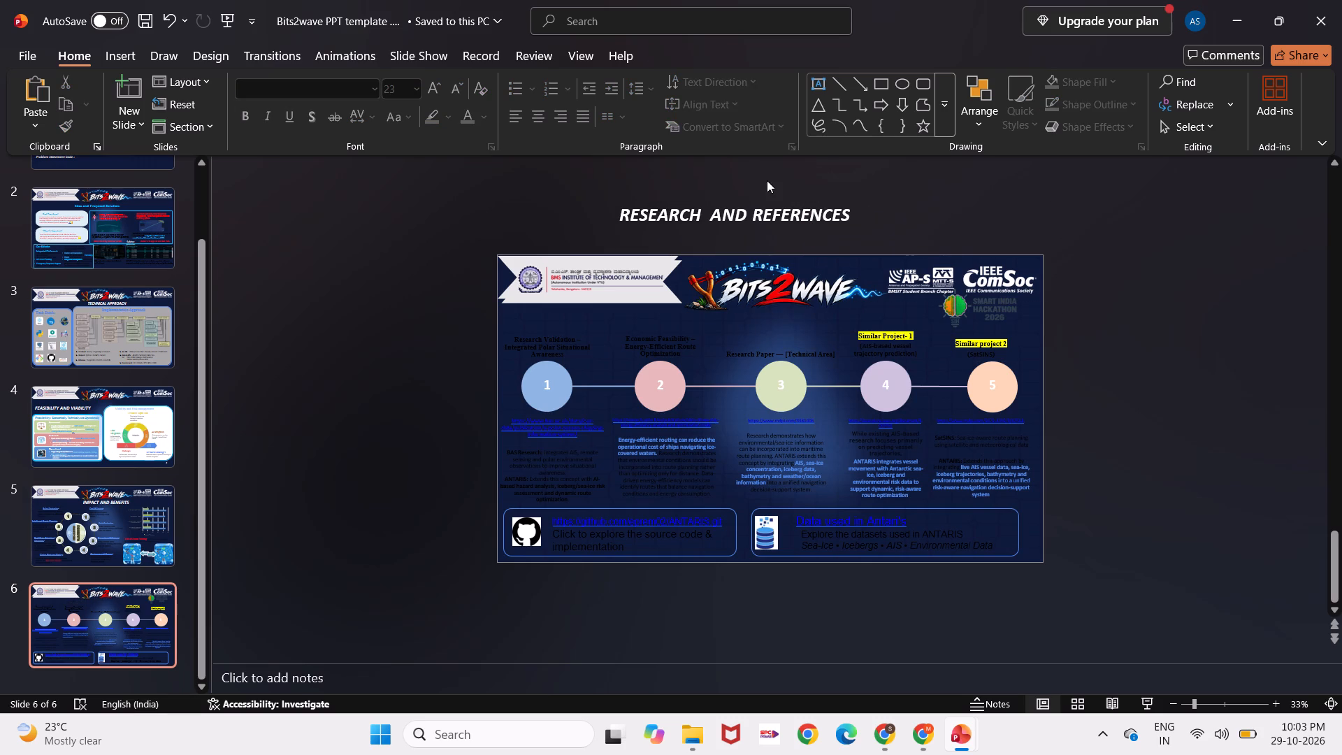
Place the RESEARCH AND REFERENCES title directly beneath the Bits2Wave logo.
left_click(767, 200)
left_click_drag(759, 224, 777, 329)
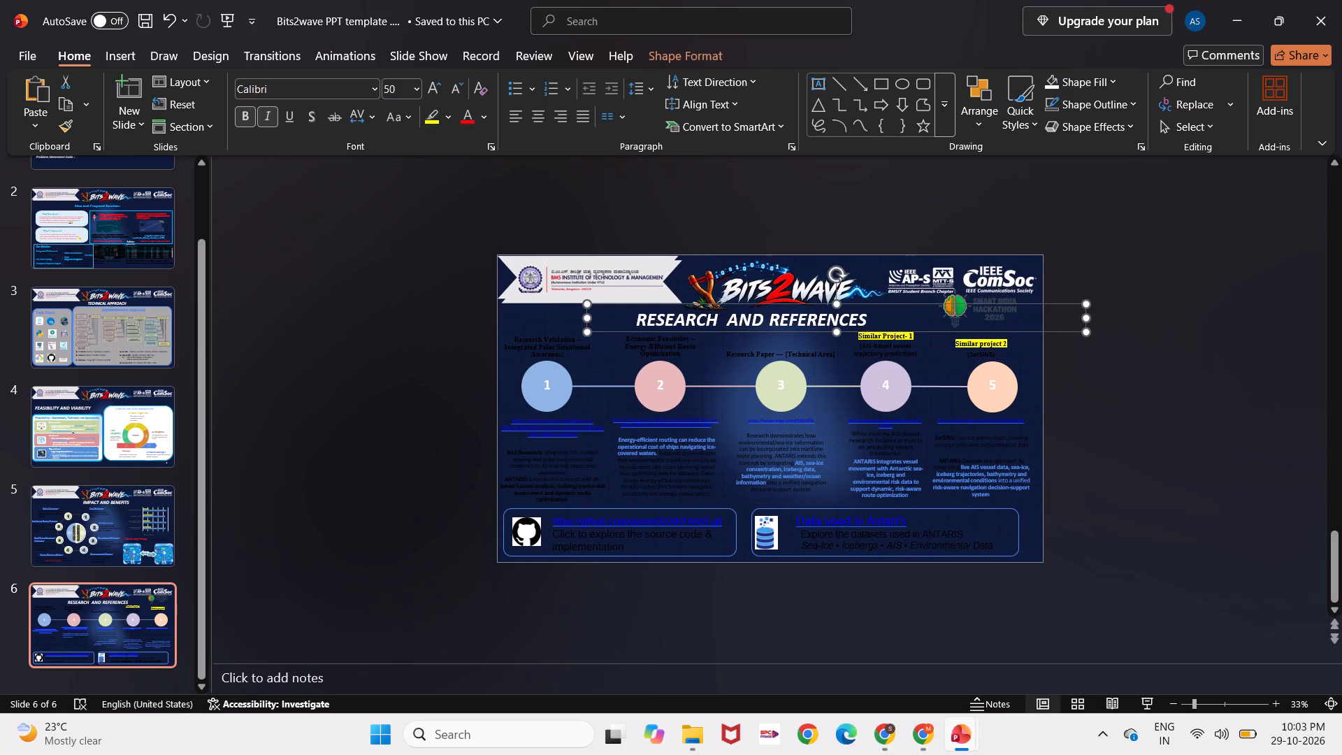
Set the font colour of the headings above the five numbered circles to white.
left_click_drag(472, 331, 778, 367)
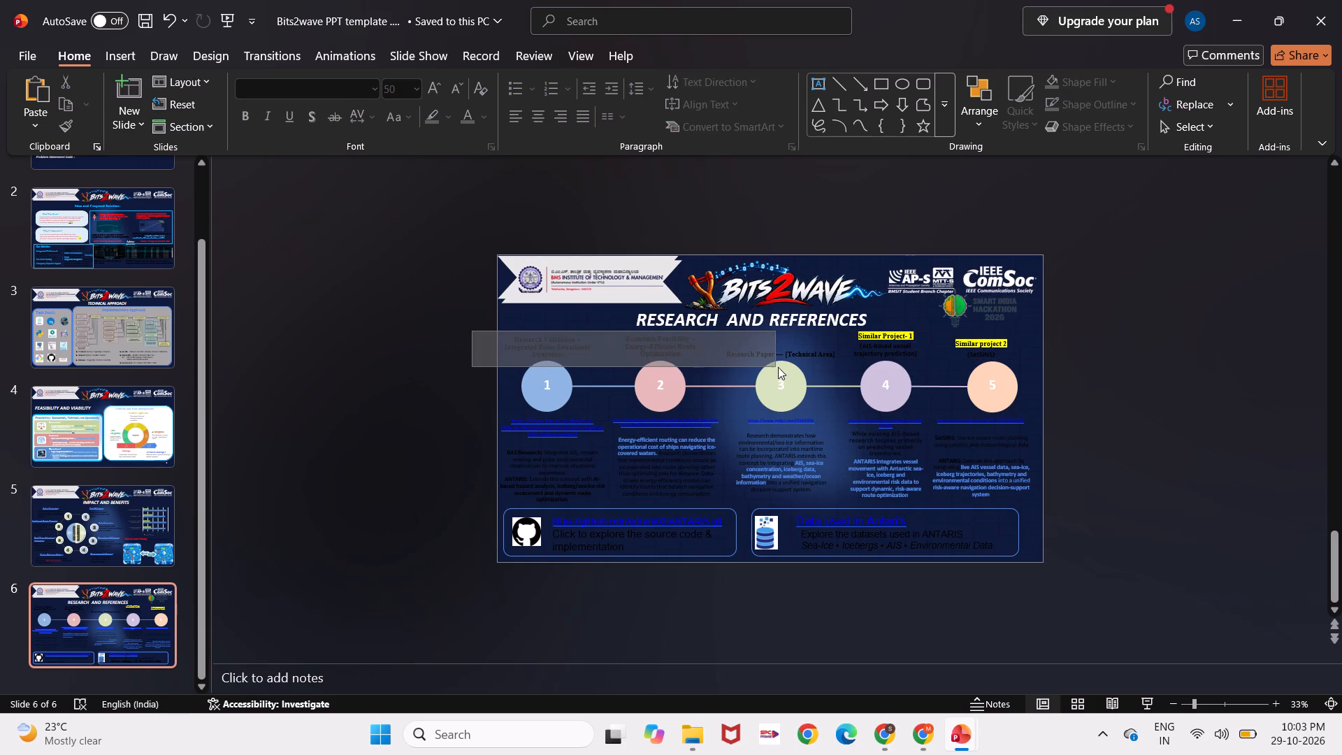
left_click_drag(778, 367, 1013, 361)
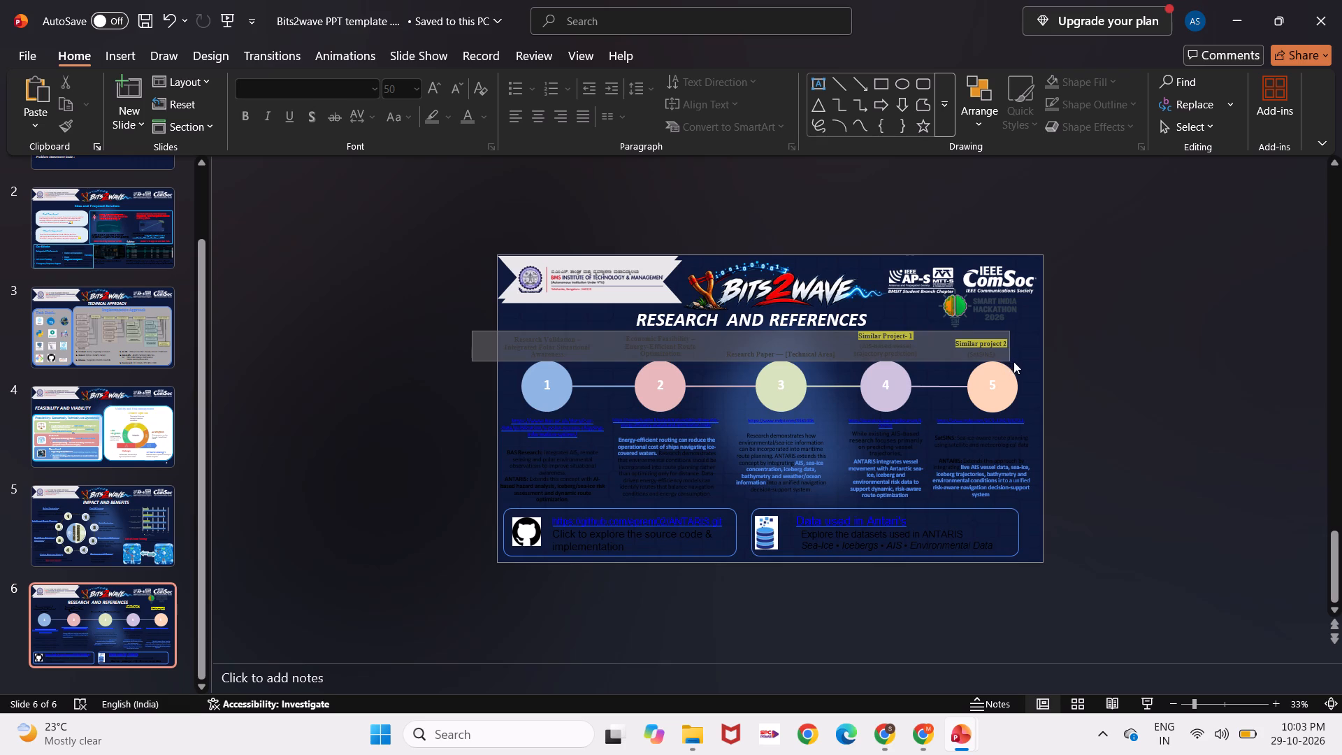
left_click_drag(1013, 361, 1013, 363)
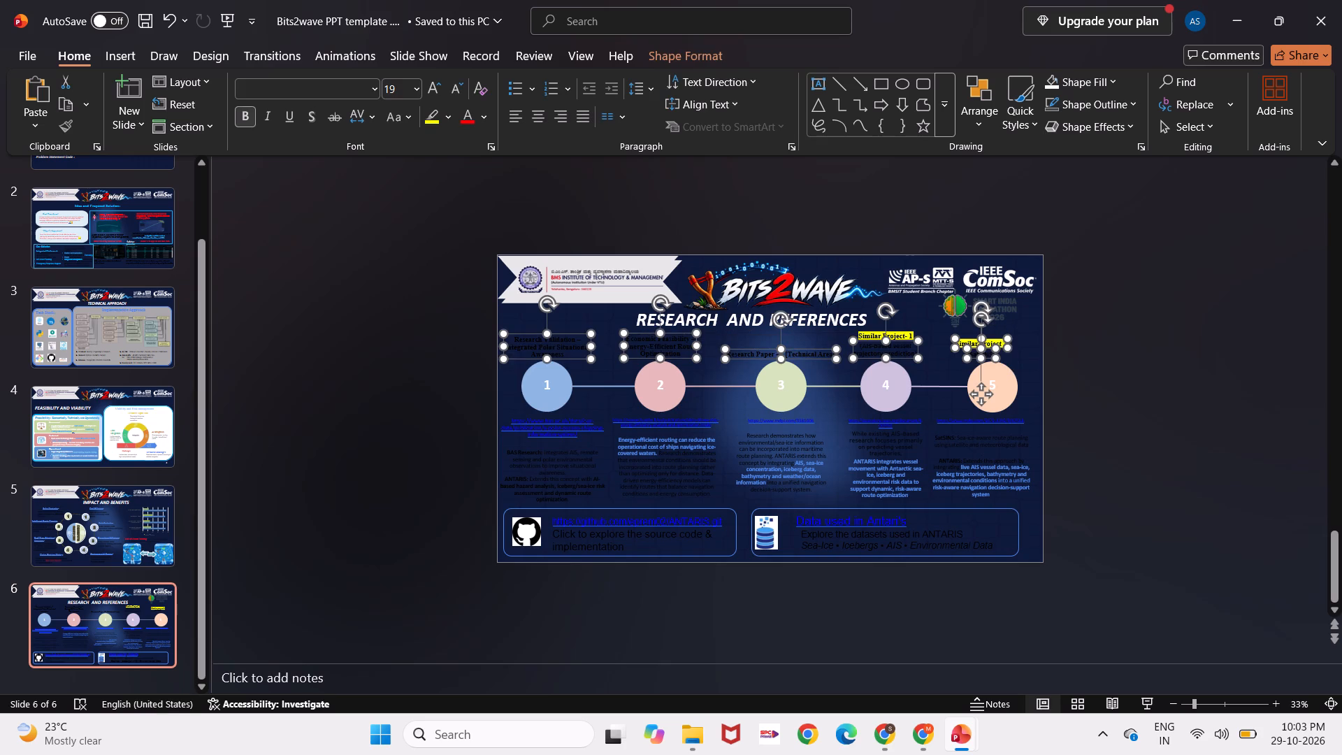
left_click(483, 114)
left_click(468, 199)
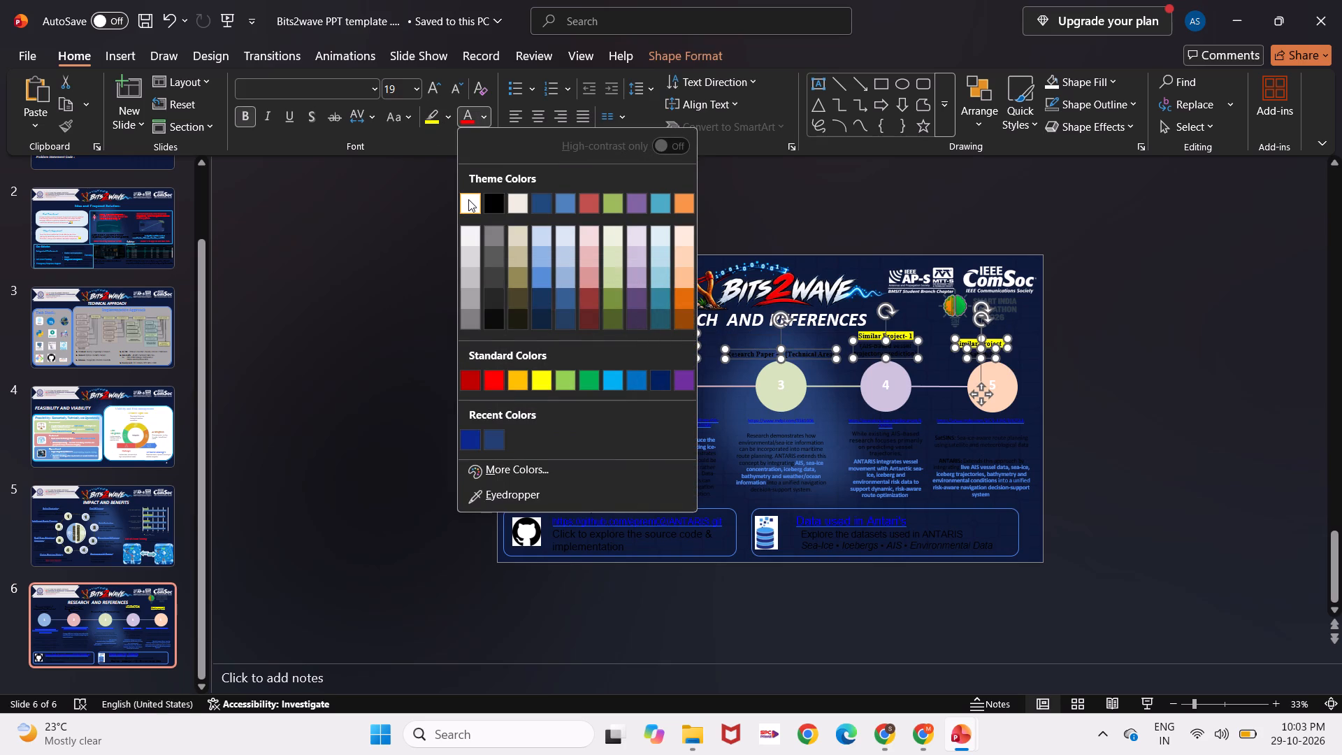
left_click(355, 291)
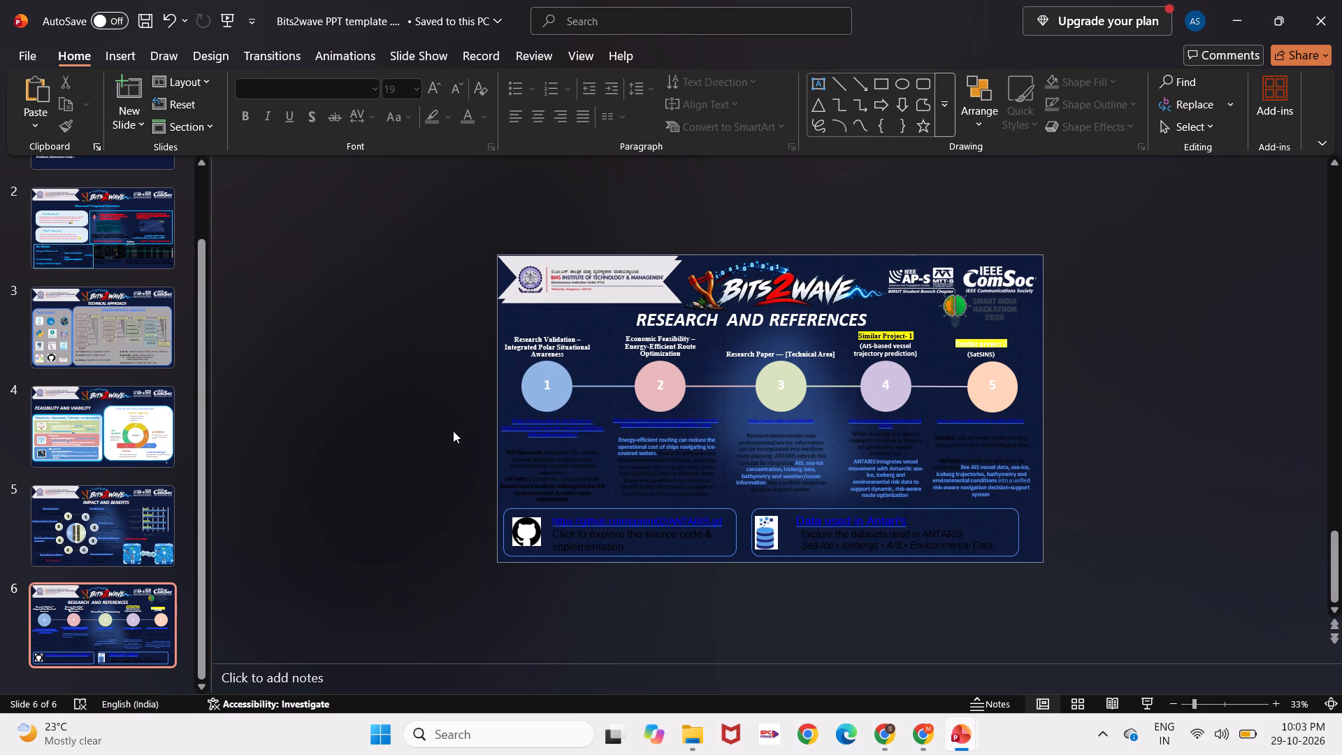
Set the font colour of the BAS Research and ANTARIS description beneath circle 1 to white.
left_click_drag(473, 429, 725, 521)
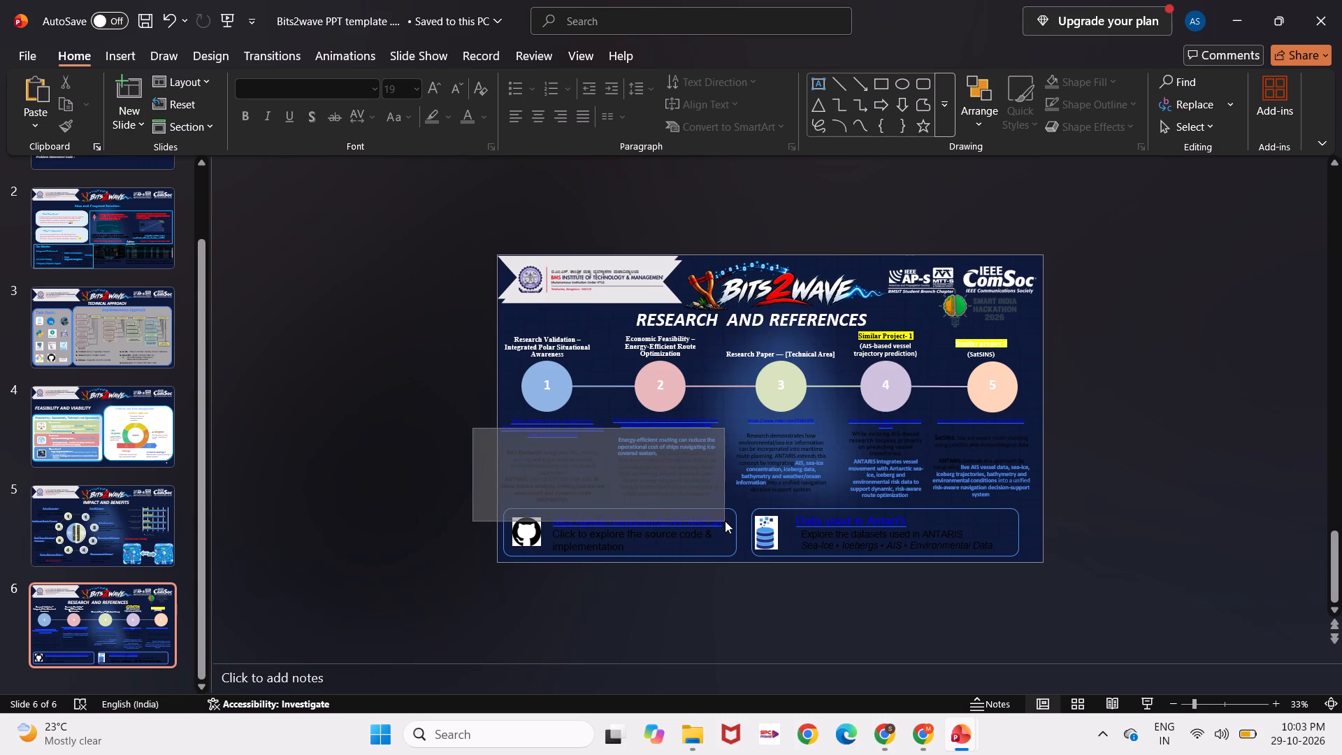
left_click_drag(725, 521, 708, 514)
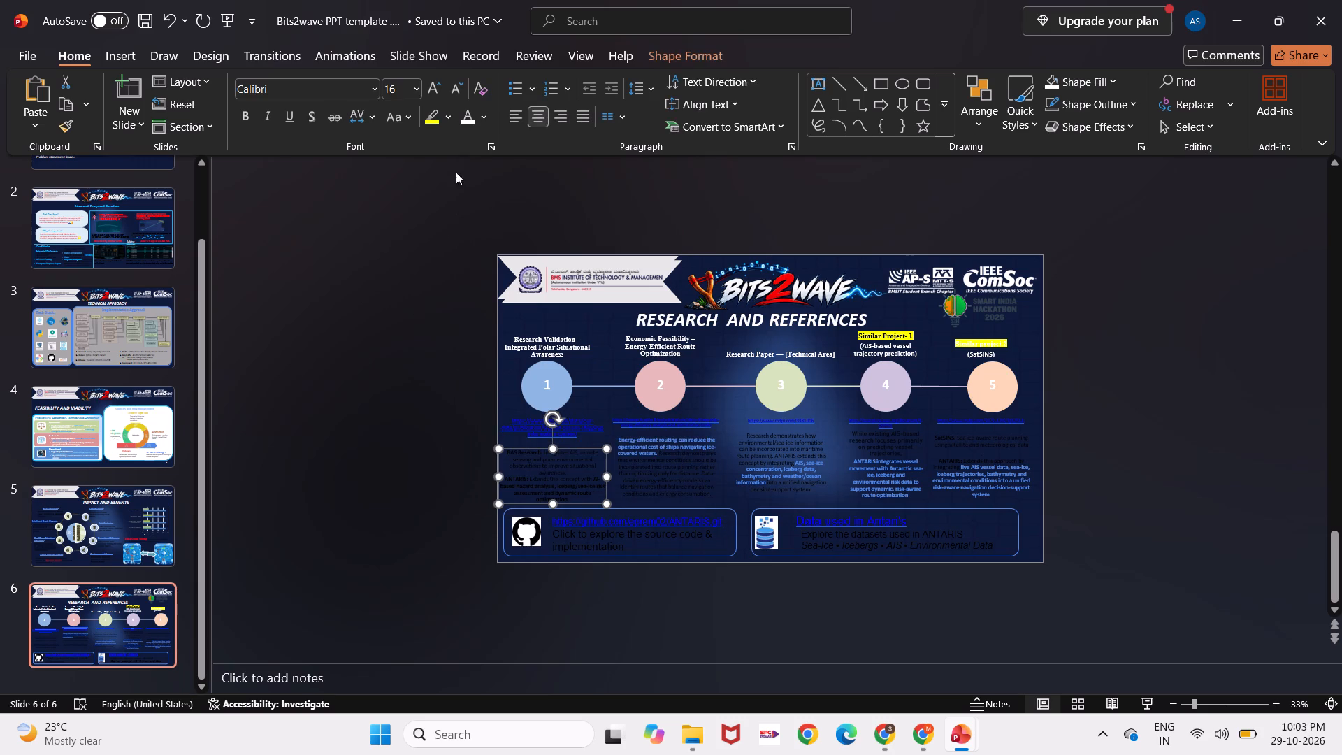
left_click(469, 113)
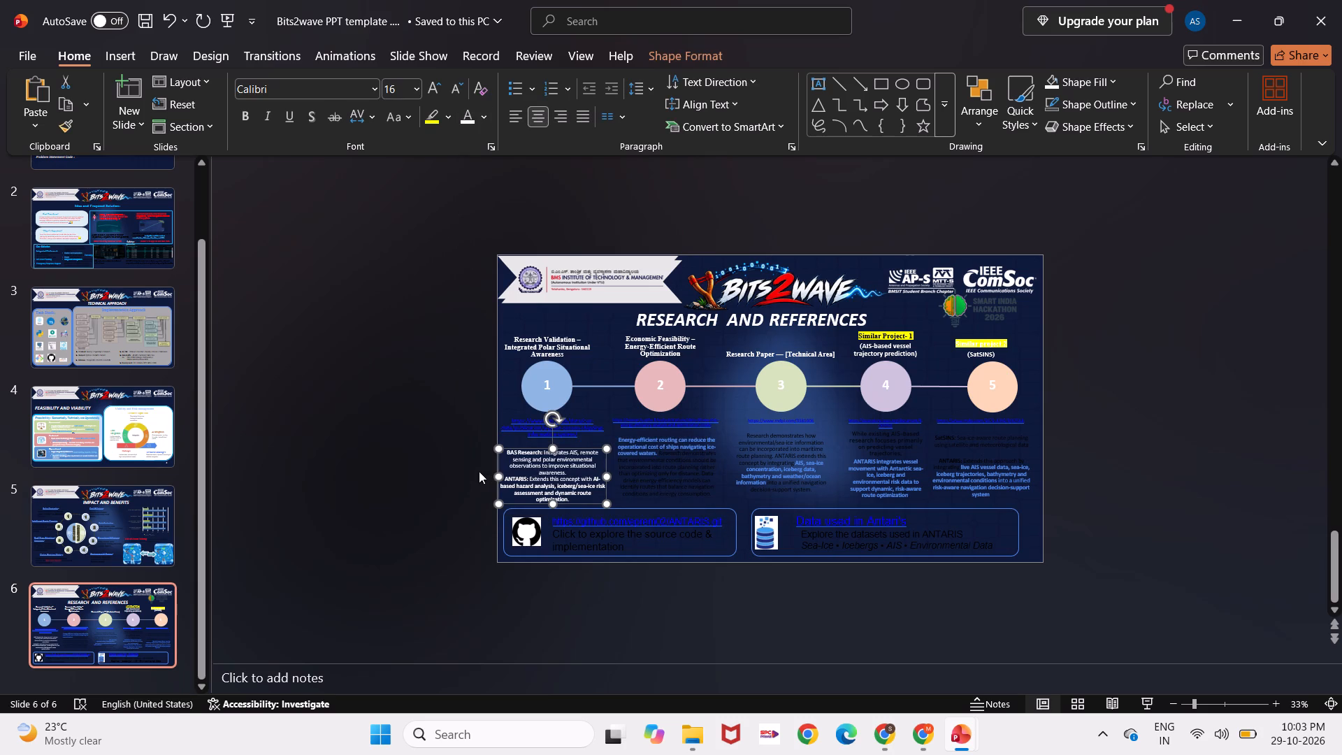
left_click(479, 471)
Set the dark text following the blue opening sentence in the description beneath circle 2 to white.
left_click(604, 447)
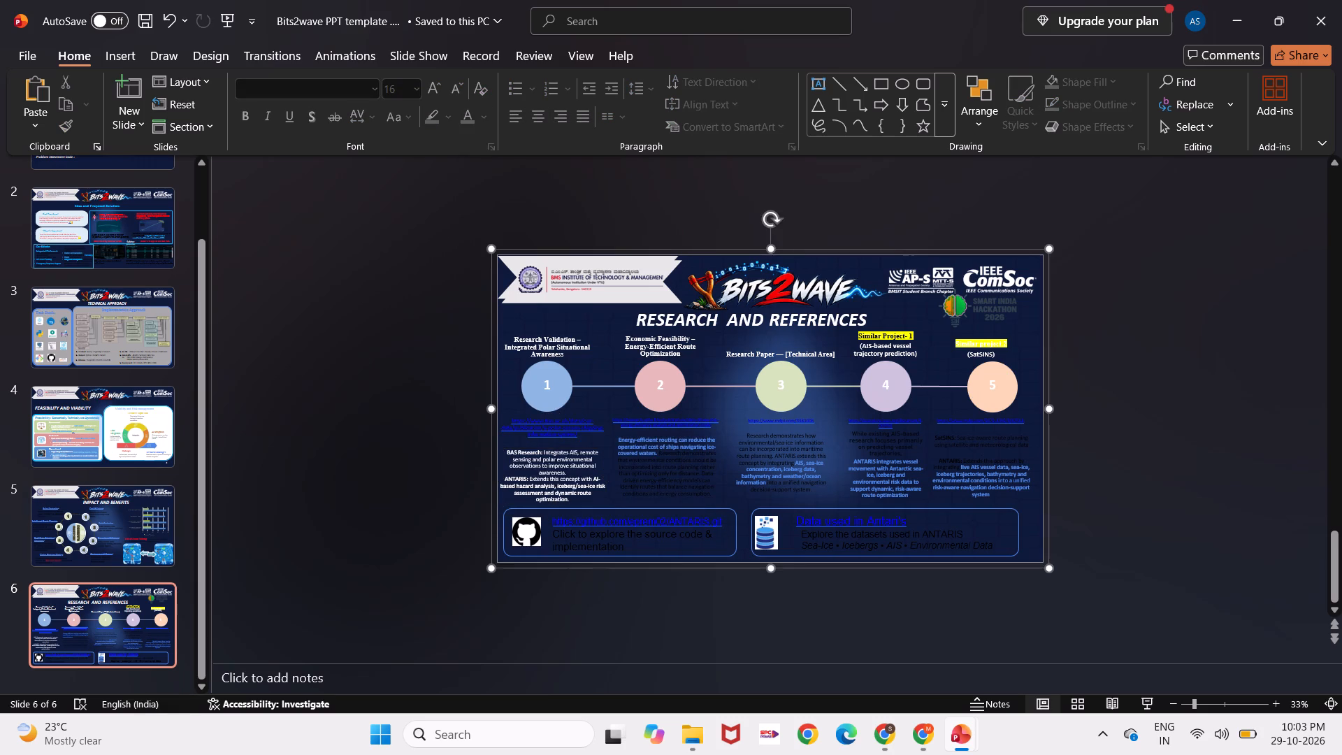
left_click(636, 468)
left_click(468, 115)
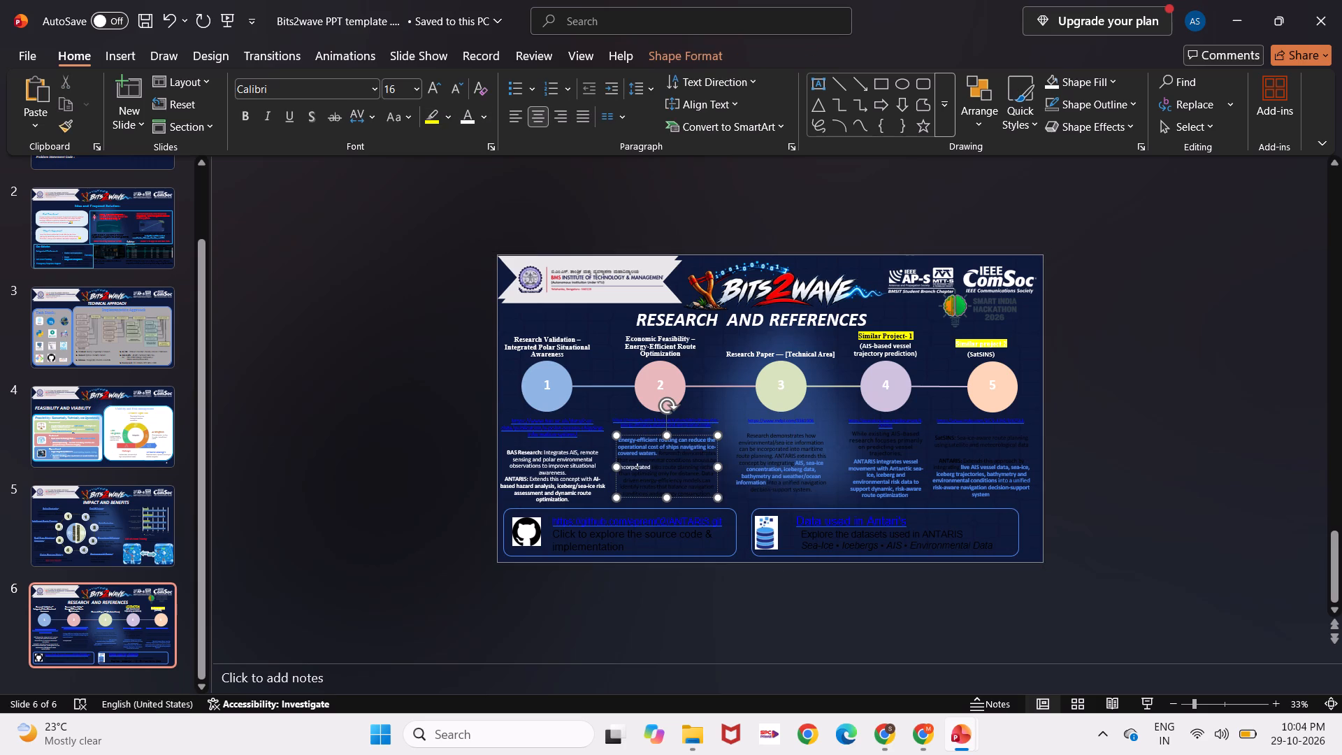
left_click_drag(707, 491, 659, 456)
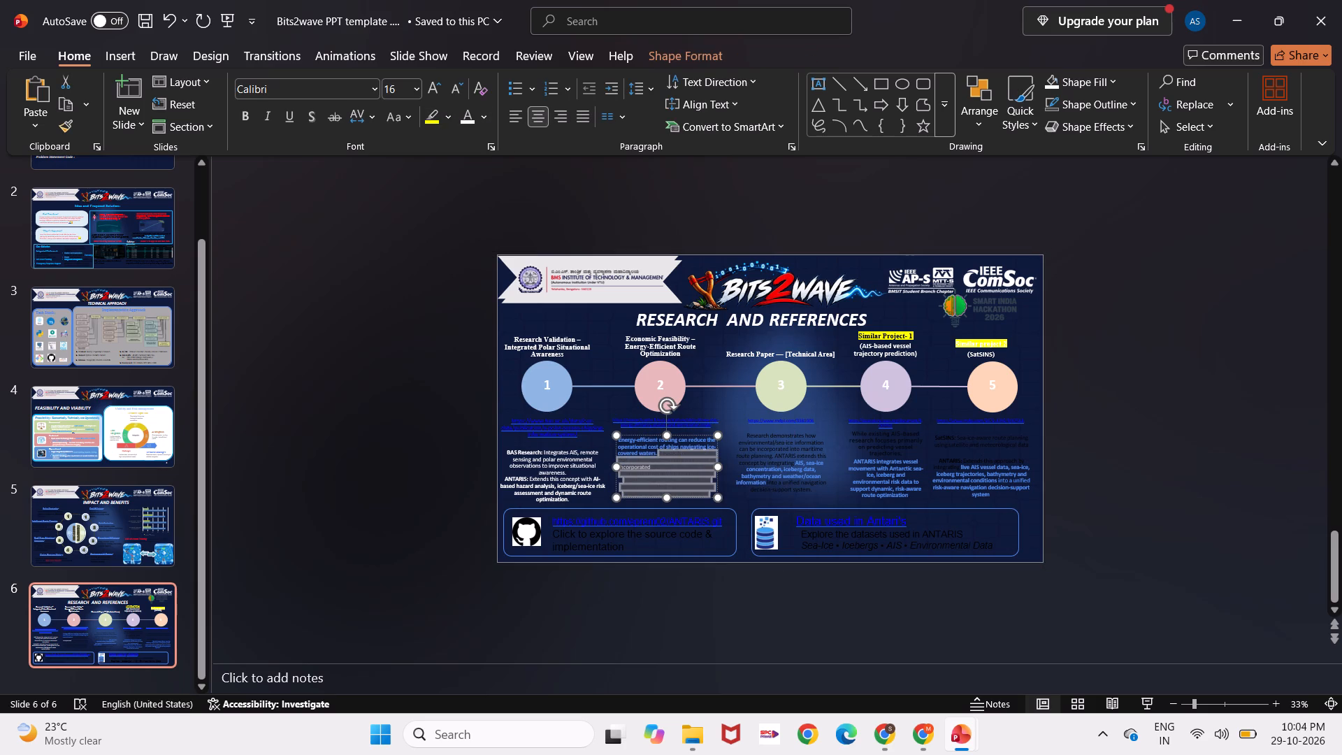
left_click_drag(659, 456, 661, 455)
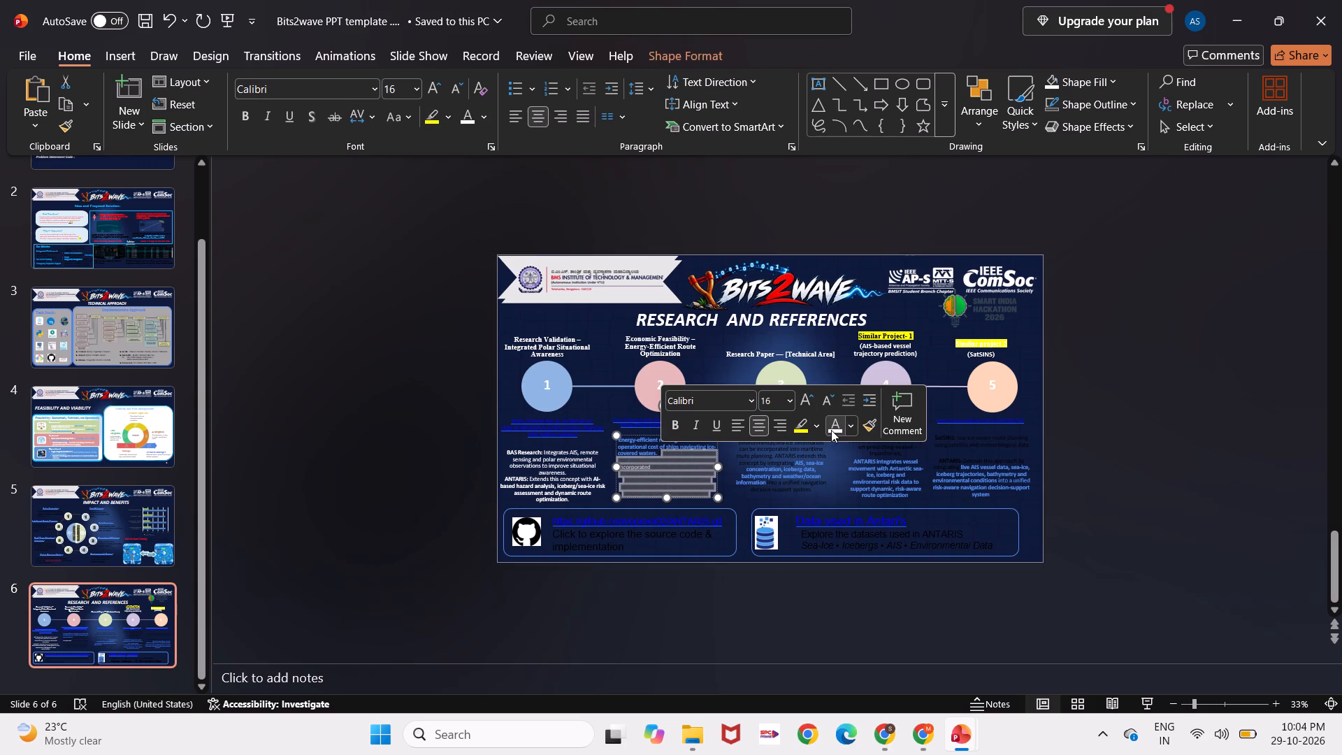
left_click(831, 430)
Set the font colour of the entire description beneath circle 3 to white.
left_click_drag(817, 492, 746, 438)
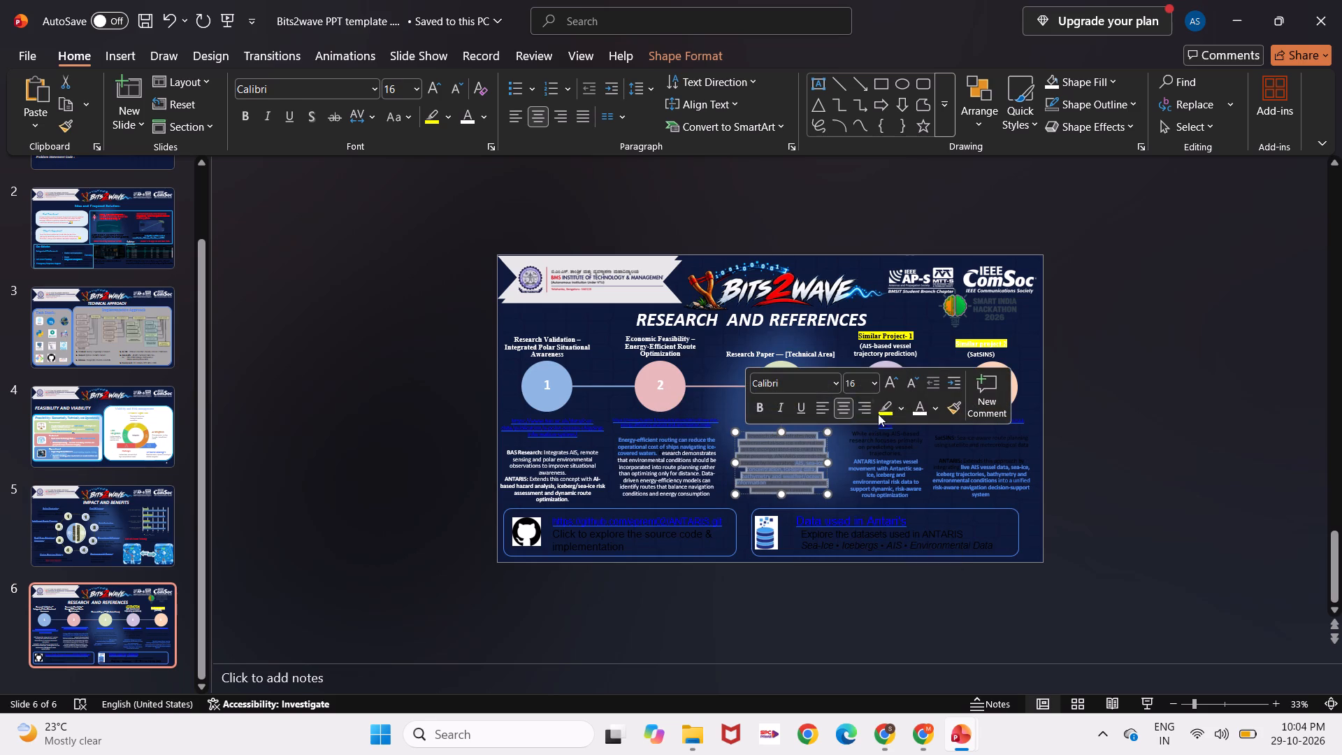
left_click(915, 407)
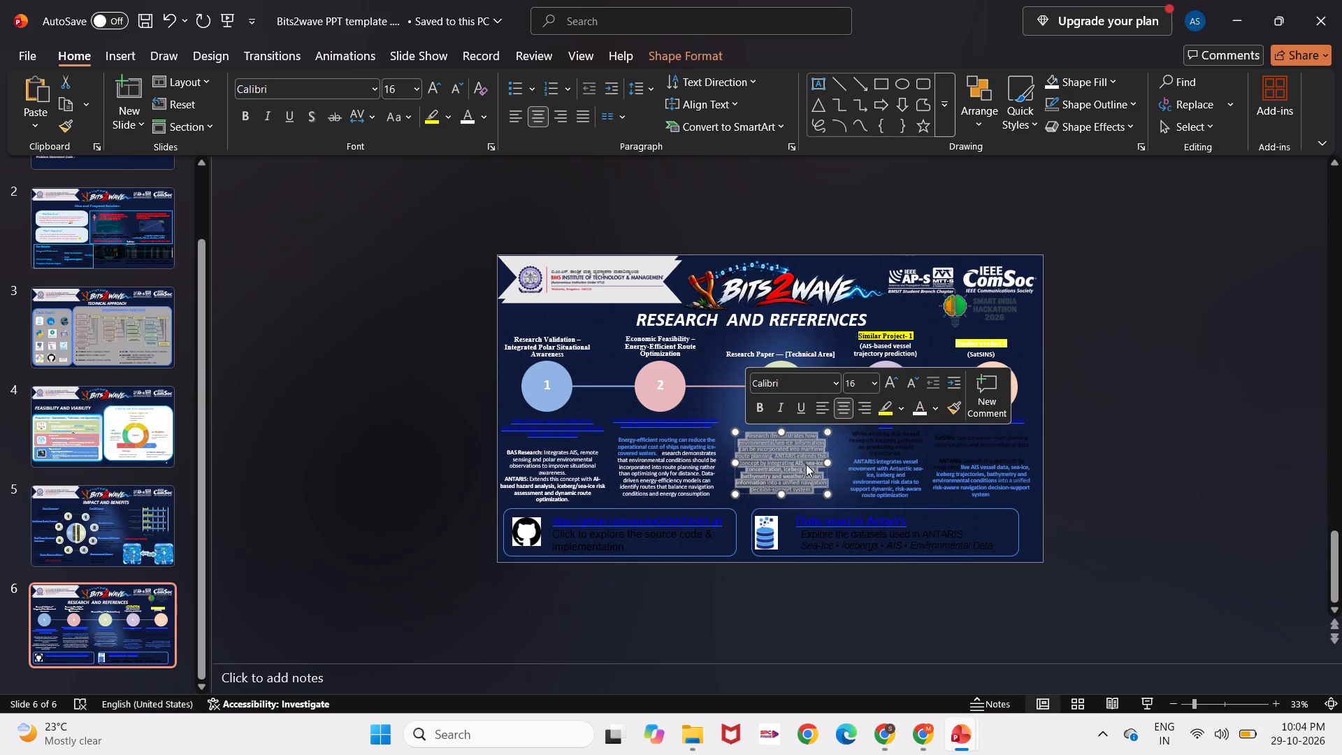
left_click(1106, 456)
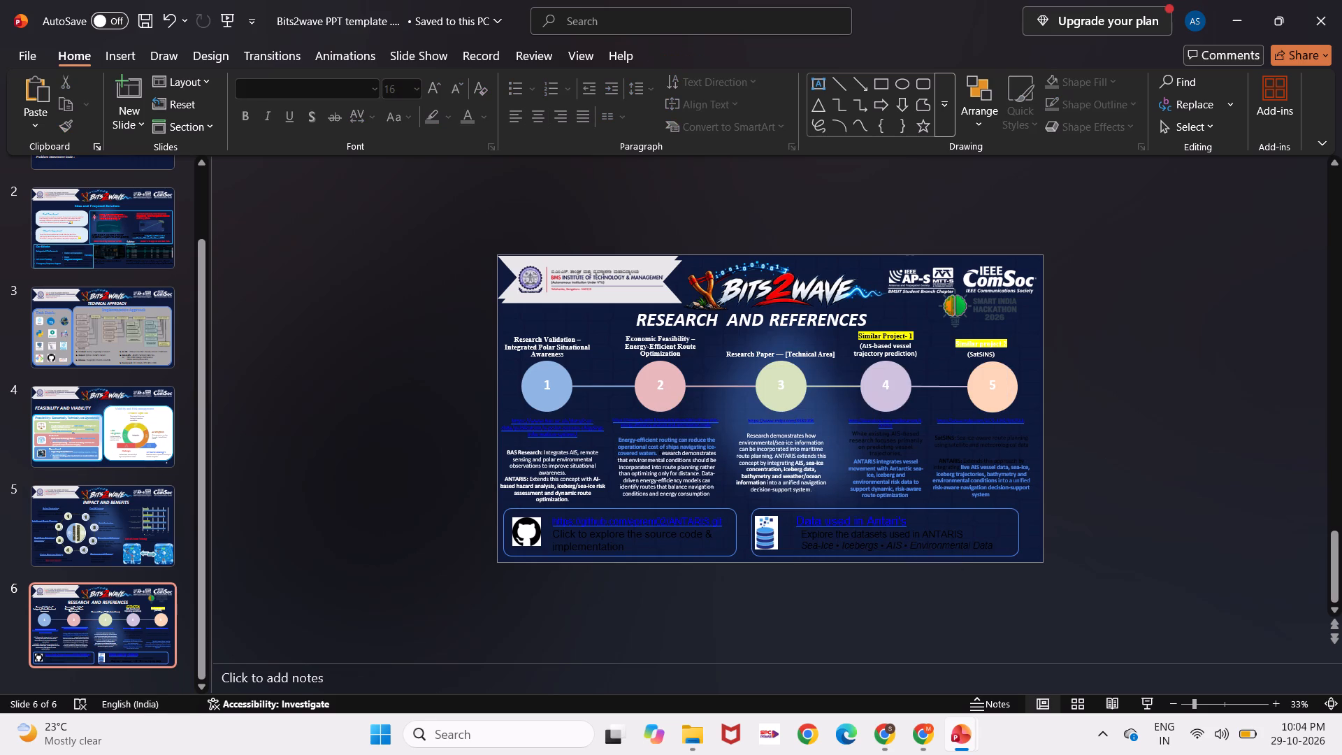
Set the phrase "AIS, sea-ice concentration, iceberg data, bathymetry and weather/ocean information" beneath circle 3 to the standard Light Blue font colour.
left_click_drag(796, 461, 764, 481)
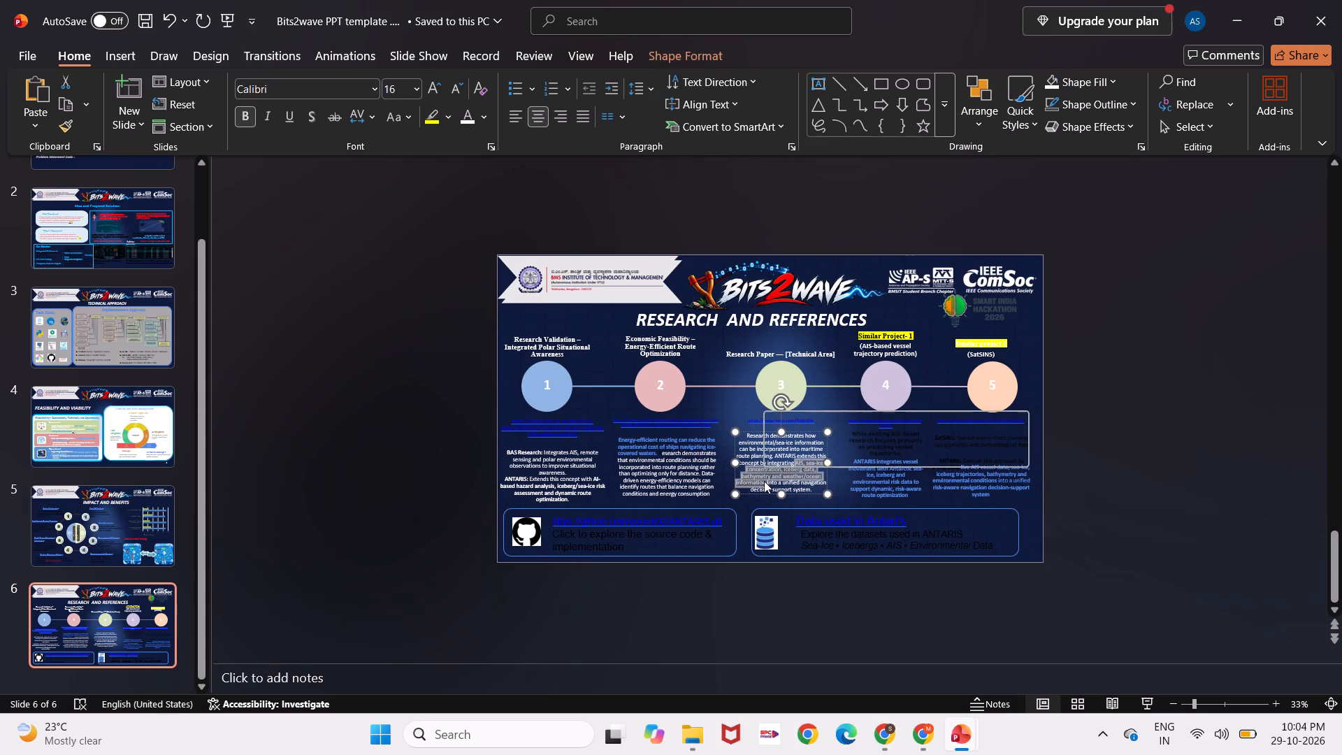
left_click(951, 454)
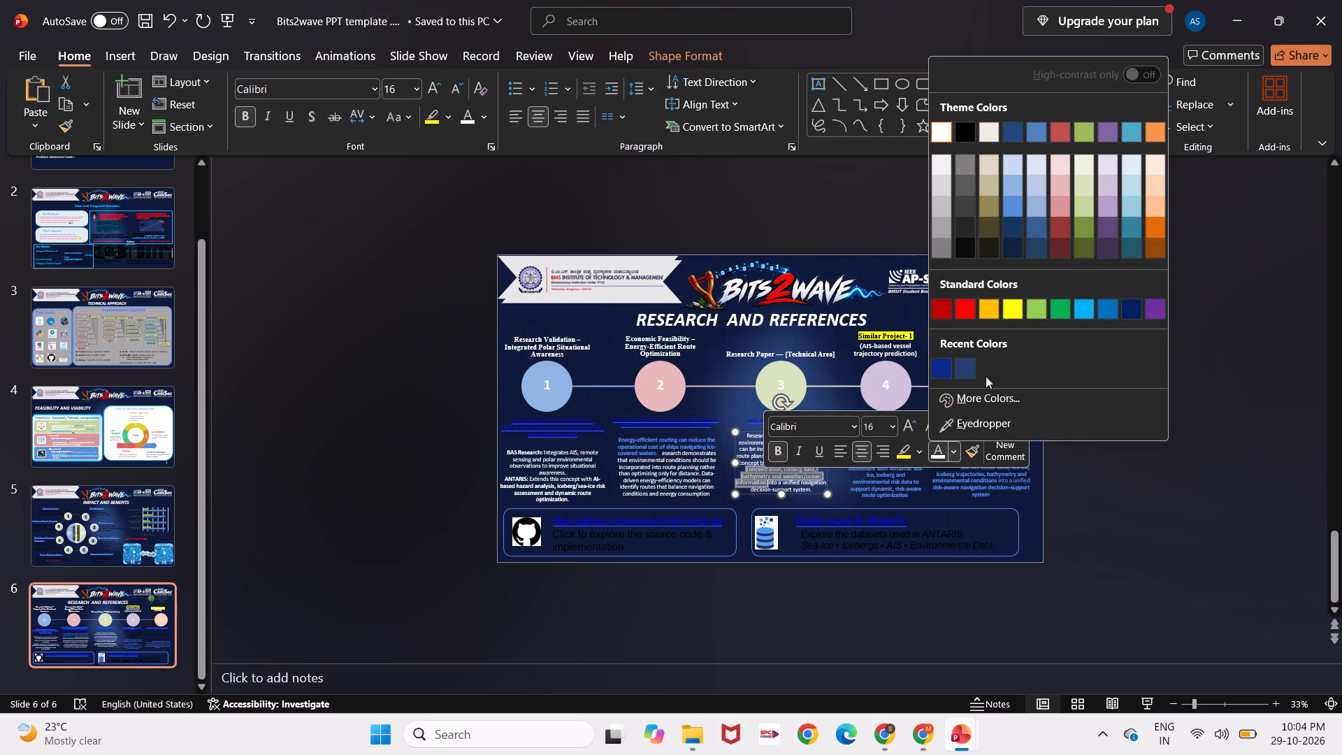
left_click(1086, 310)
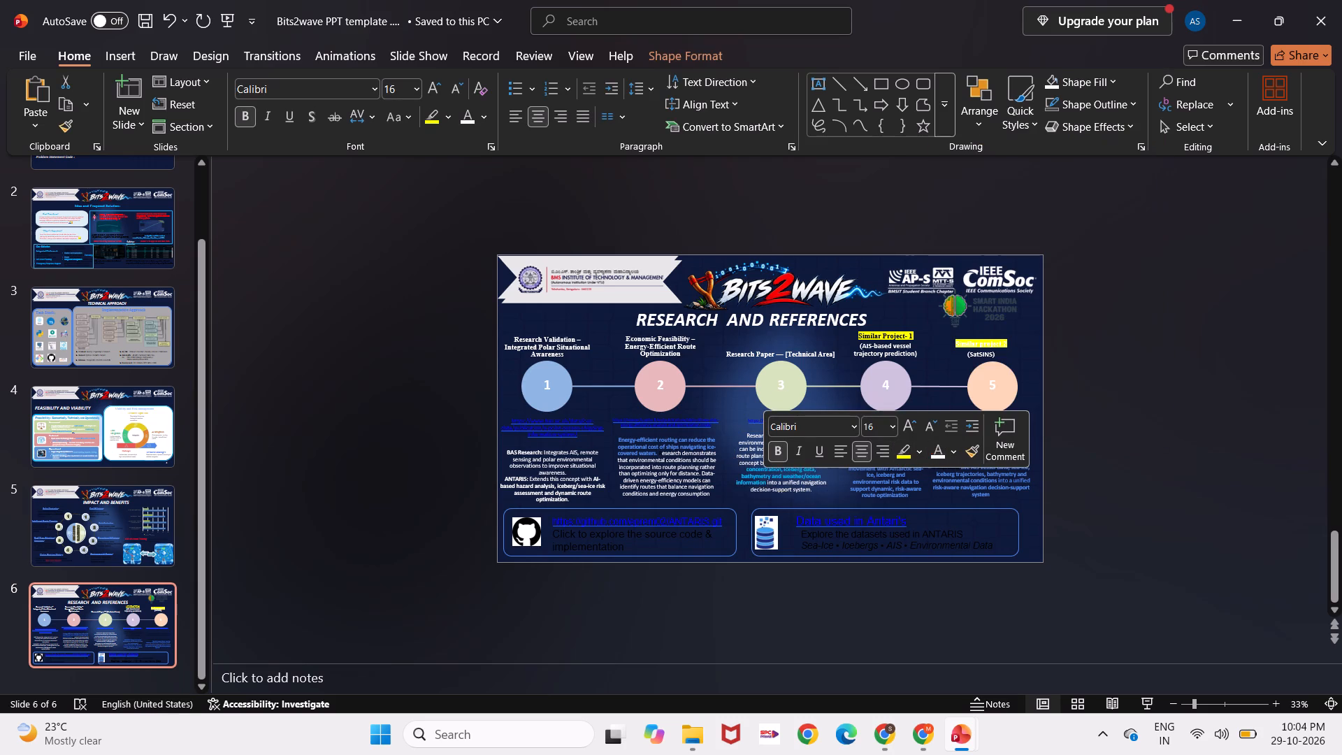
left_click(1099, 454)
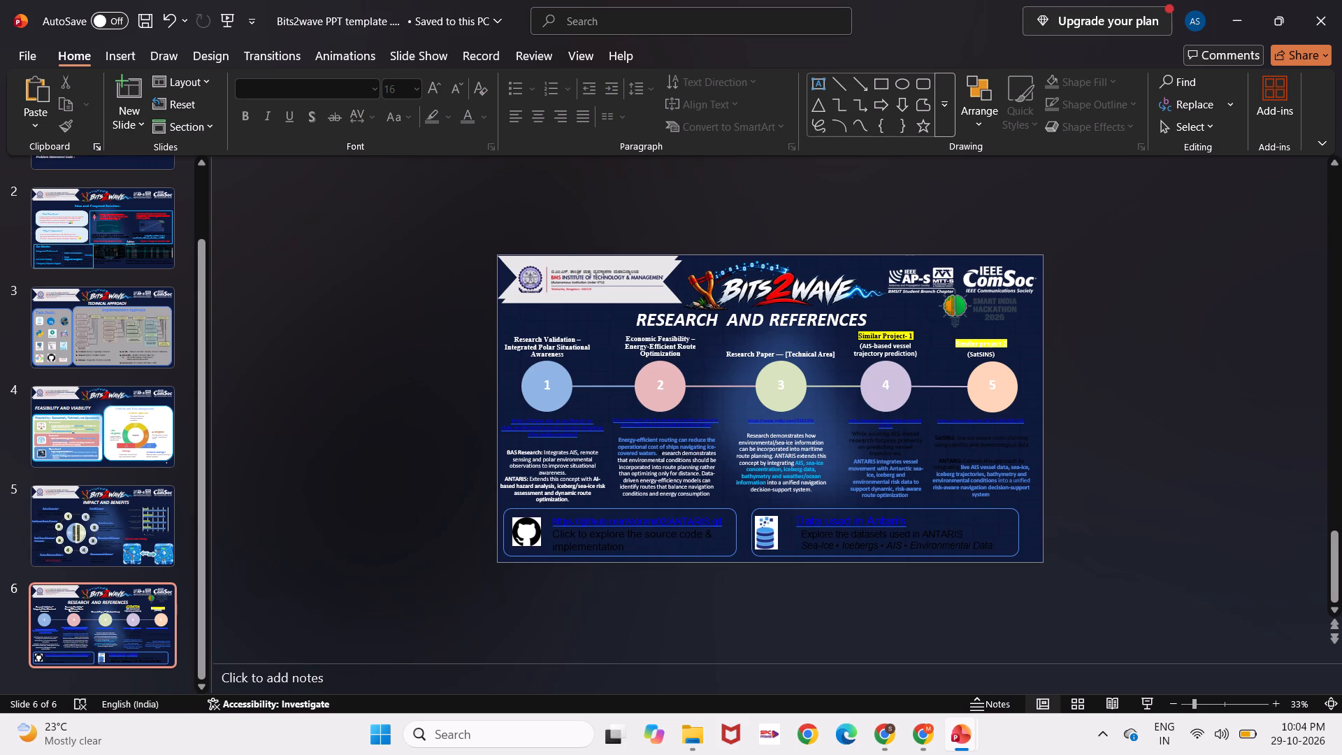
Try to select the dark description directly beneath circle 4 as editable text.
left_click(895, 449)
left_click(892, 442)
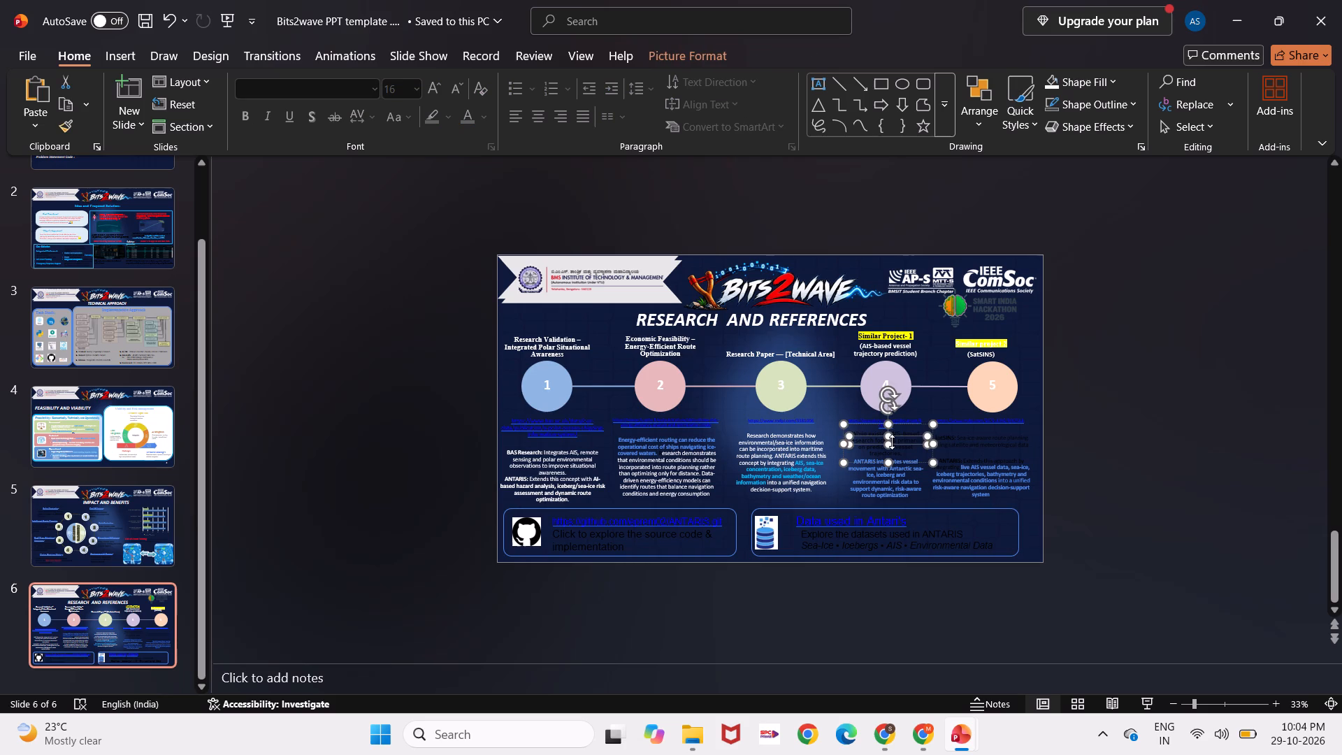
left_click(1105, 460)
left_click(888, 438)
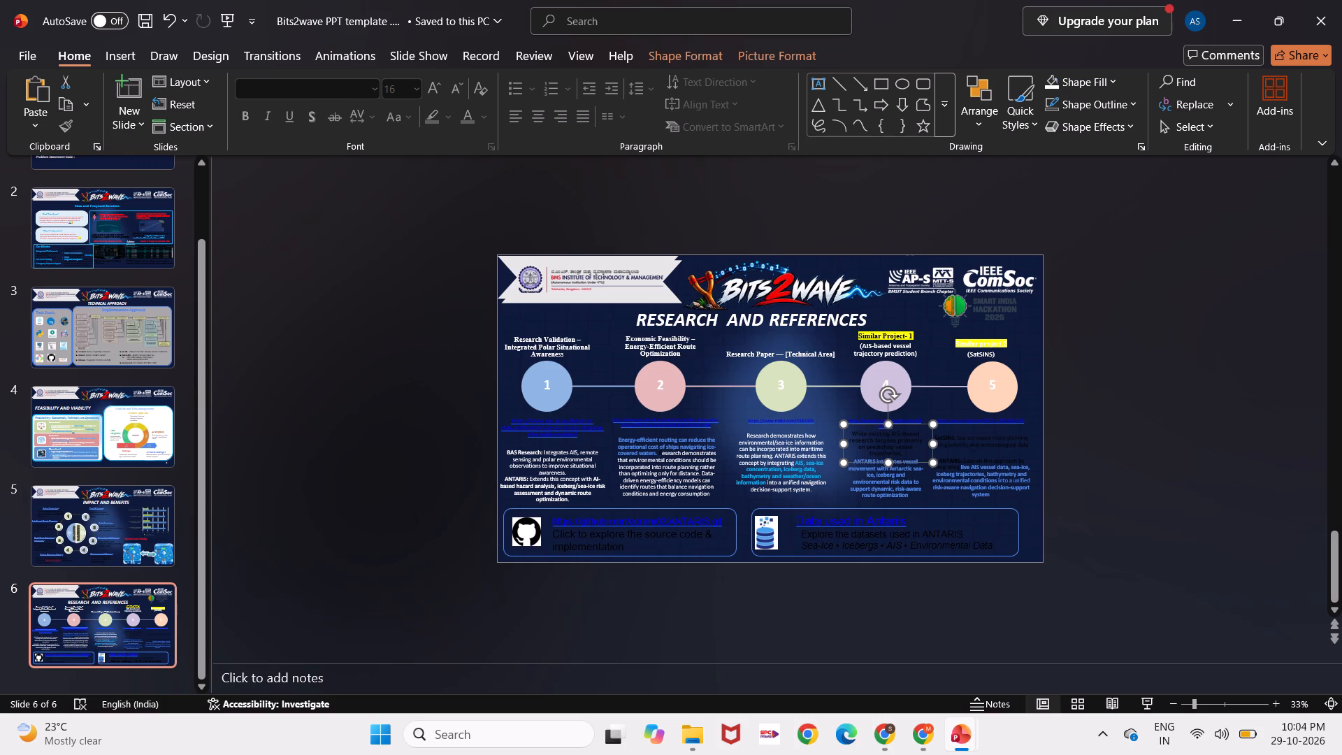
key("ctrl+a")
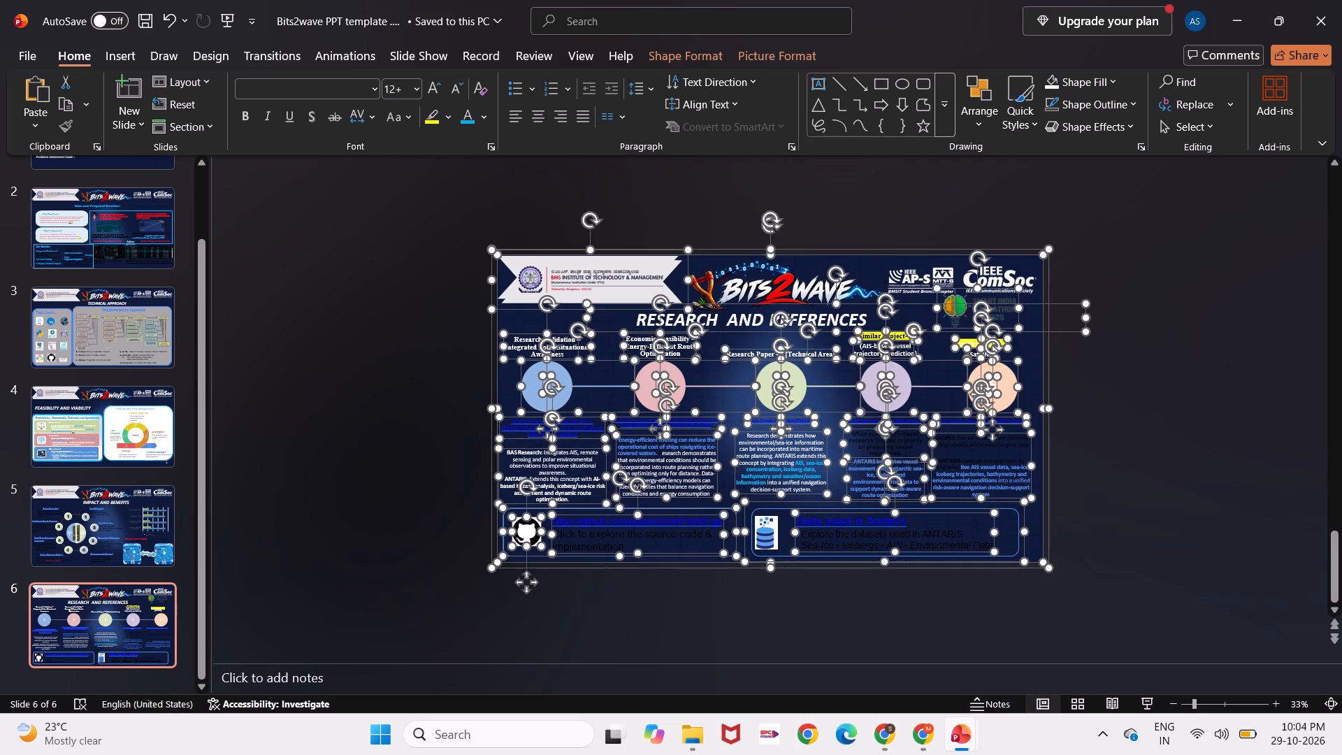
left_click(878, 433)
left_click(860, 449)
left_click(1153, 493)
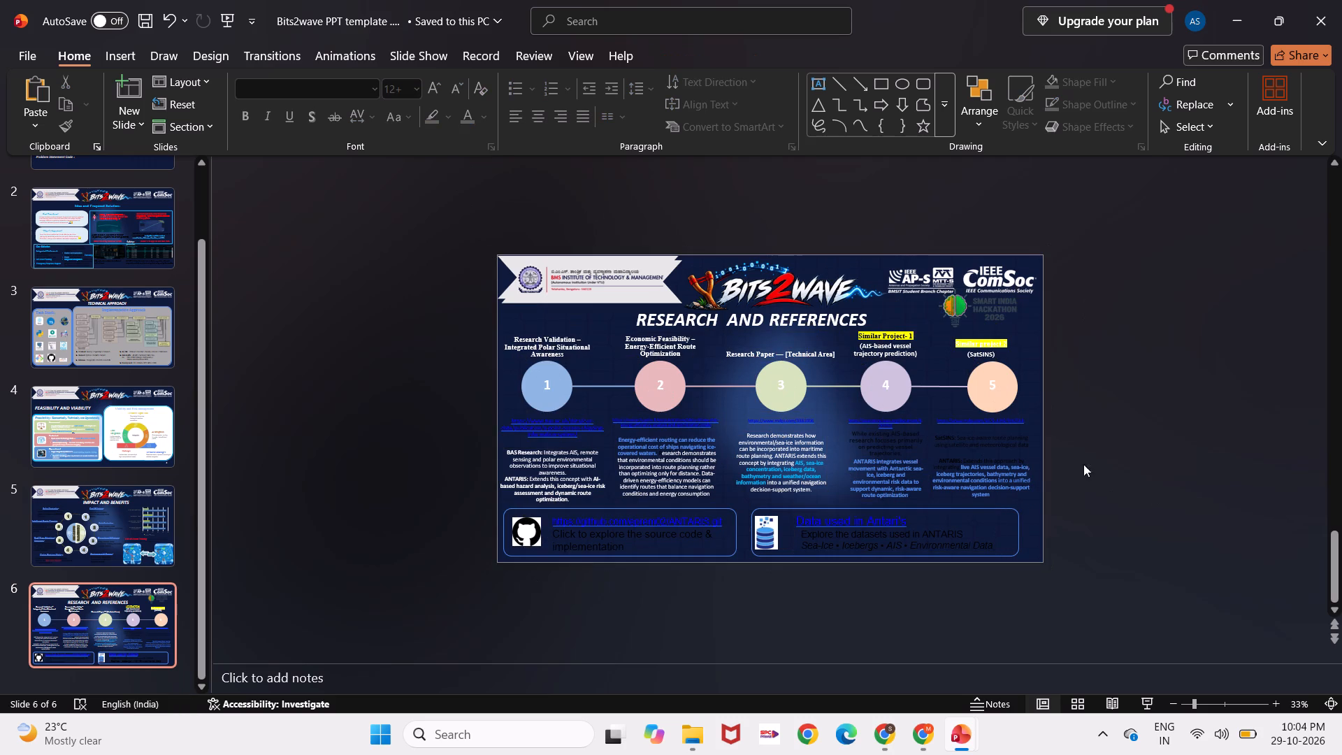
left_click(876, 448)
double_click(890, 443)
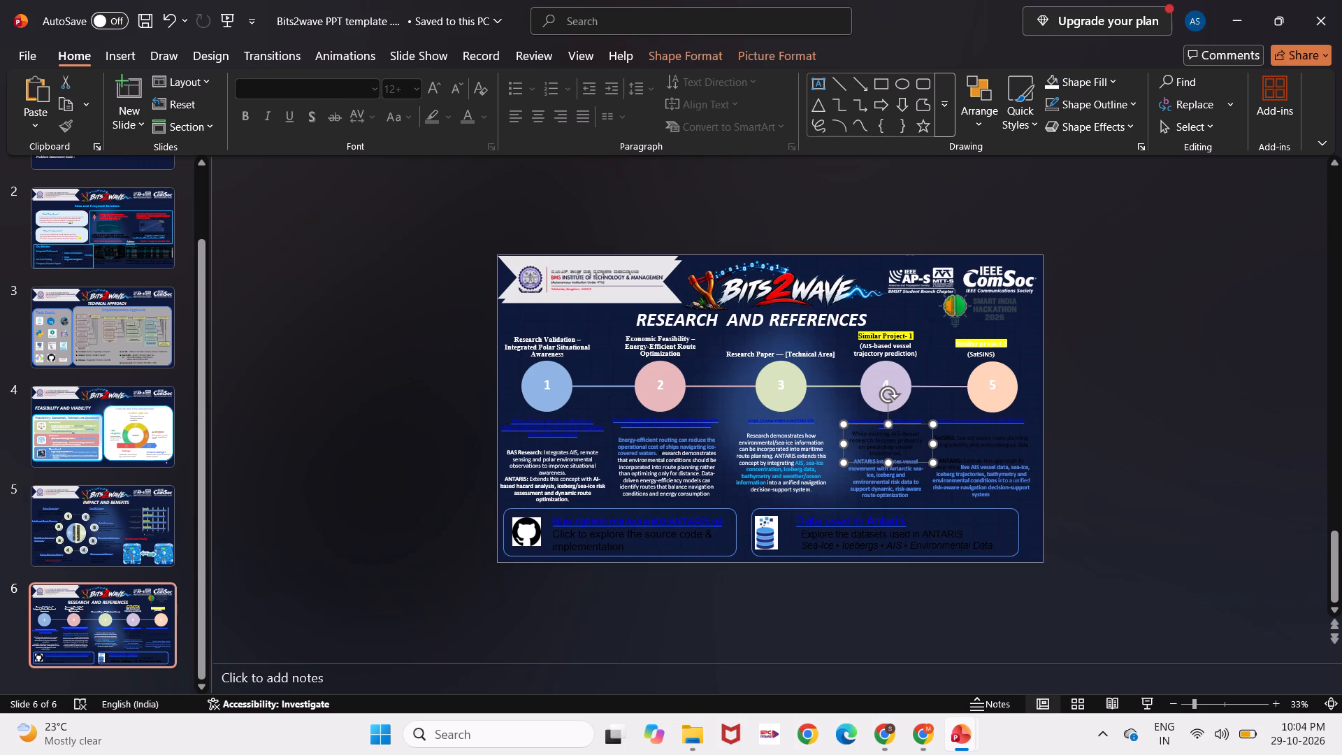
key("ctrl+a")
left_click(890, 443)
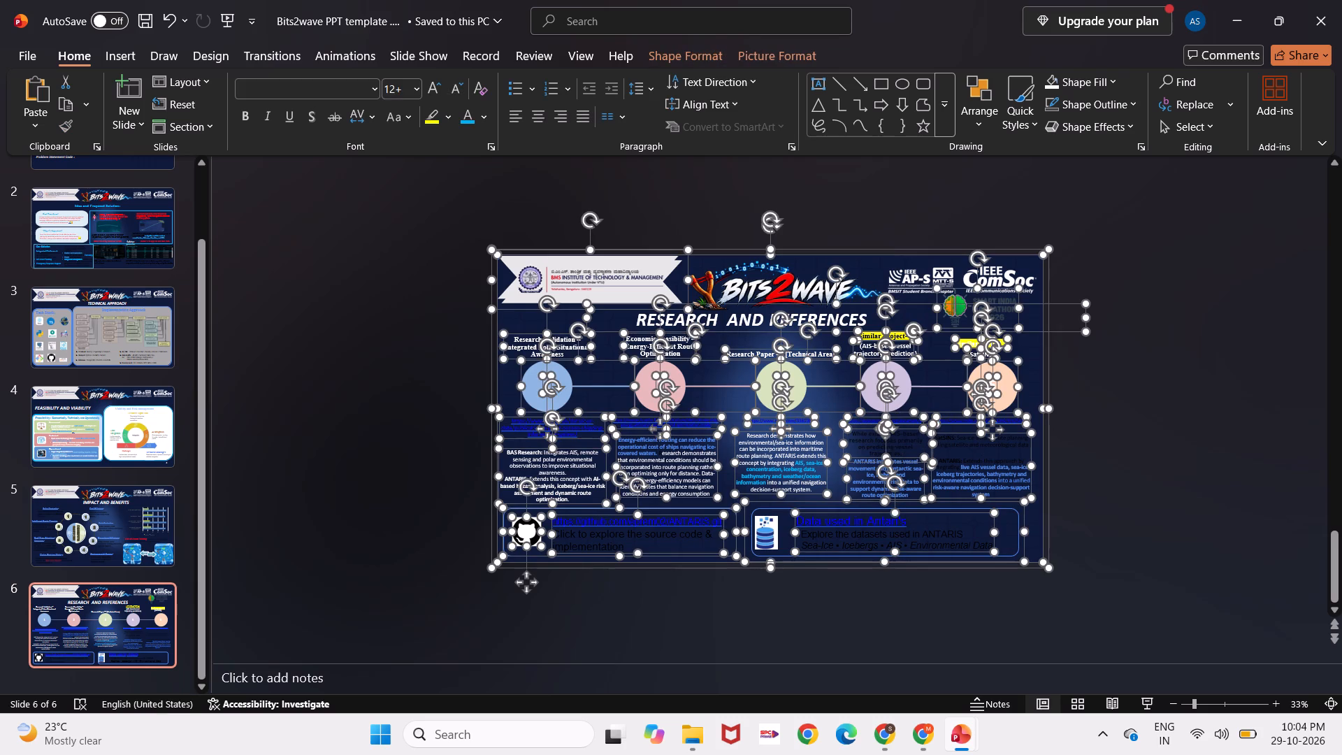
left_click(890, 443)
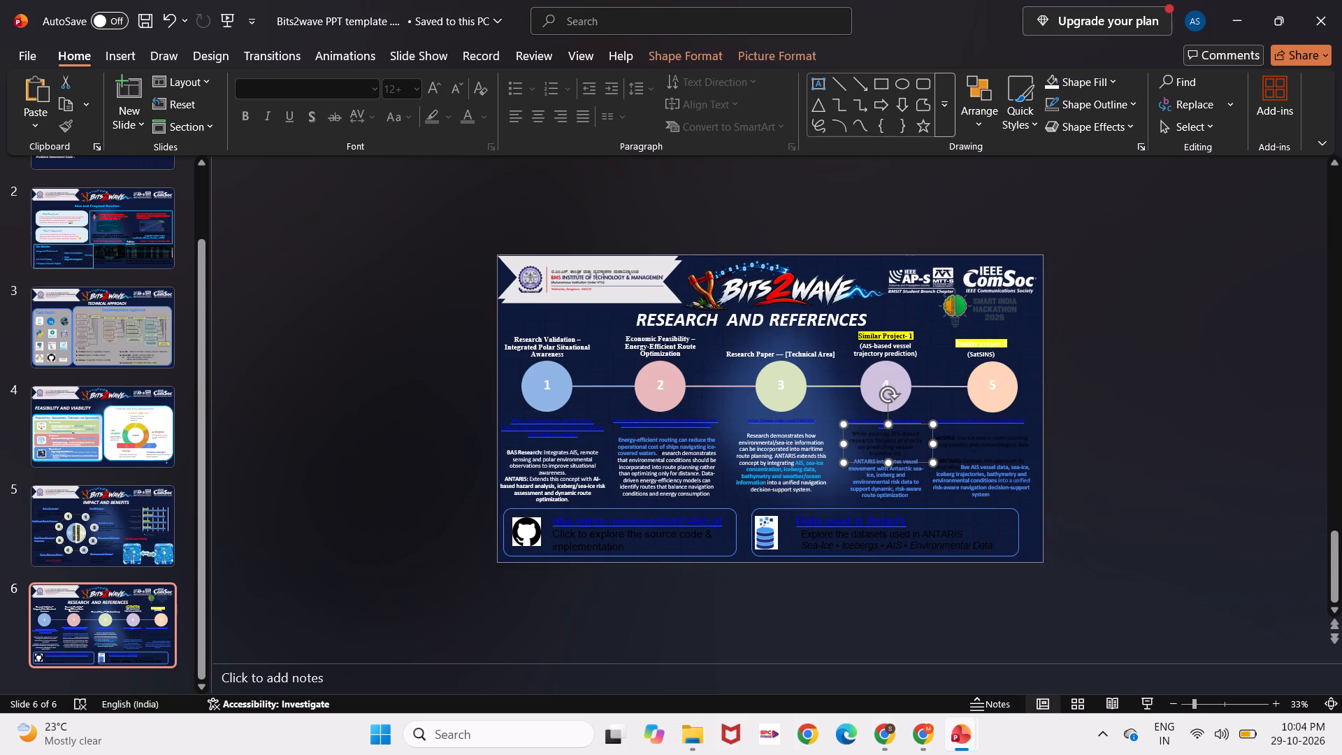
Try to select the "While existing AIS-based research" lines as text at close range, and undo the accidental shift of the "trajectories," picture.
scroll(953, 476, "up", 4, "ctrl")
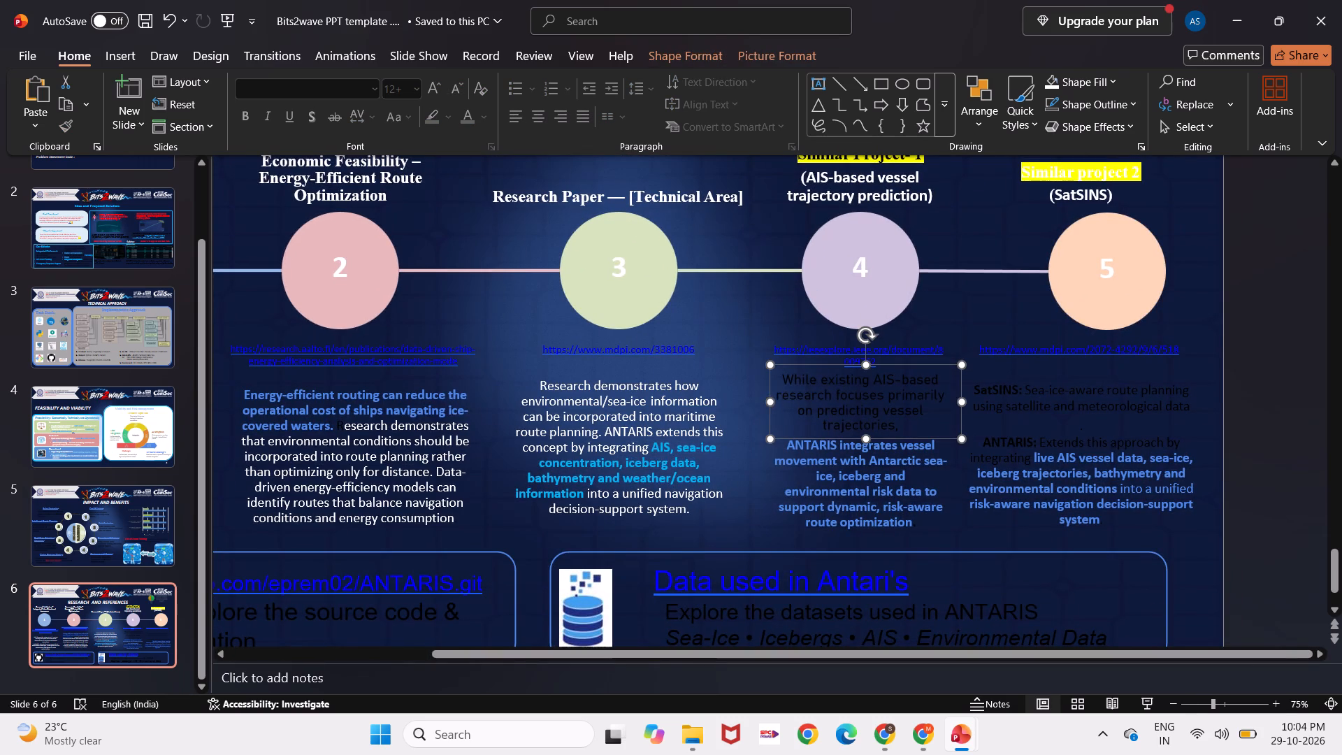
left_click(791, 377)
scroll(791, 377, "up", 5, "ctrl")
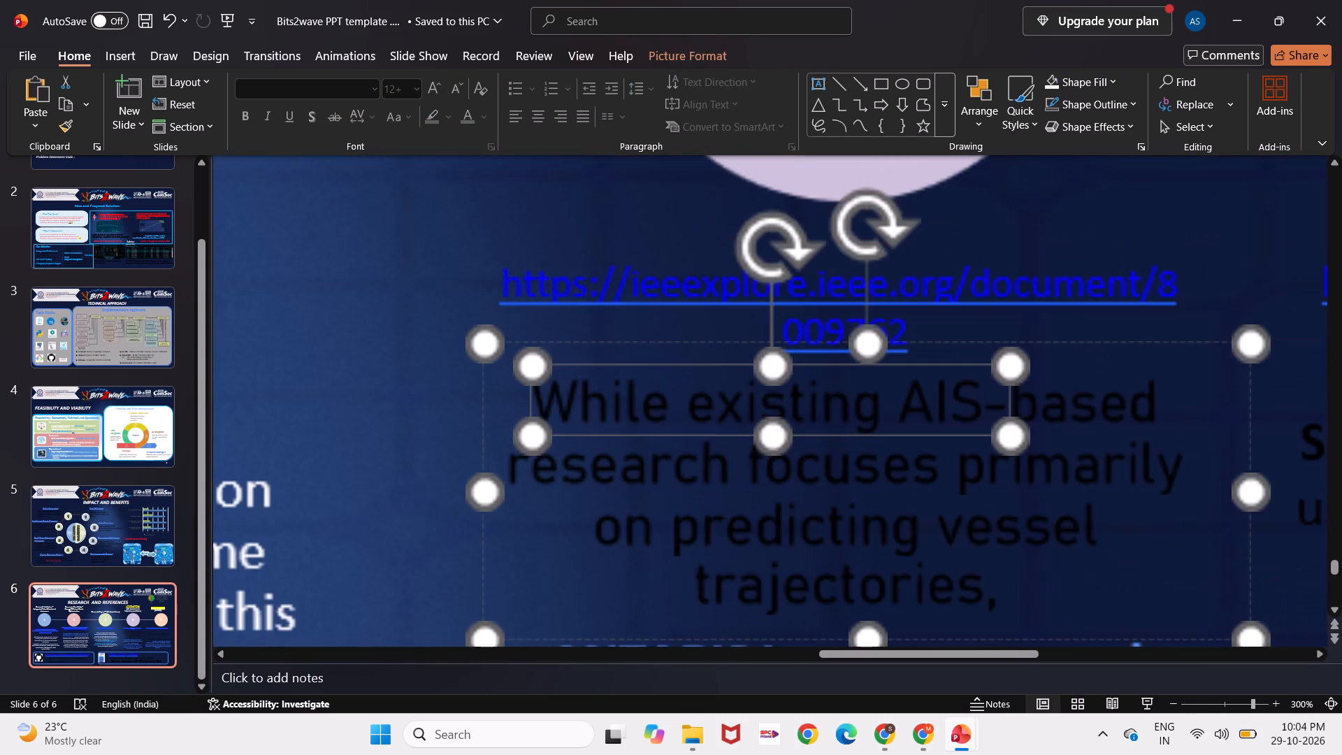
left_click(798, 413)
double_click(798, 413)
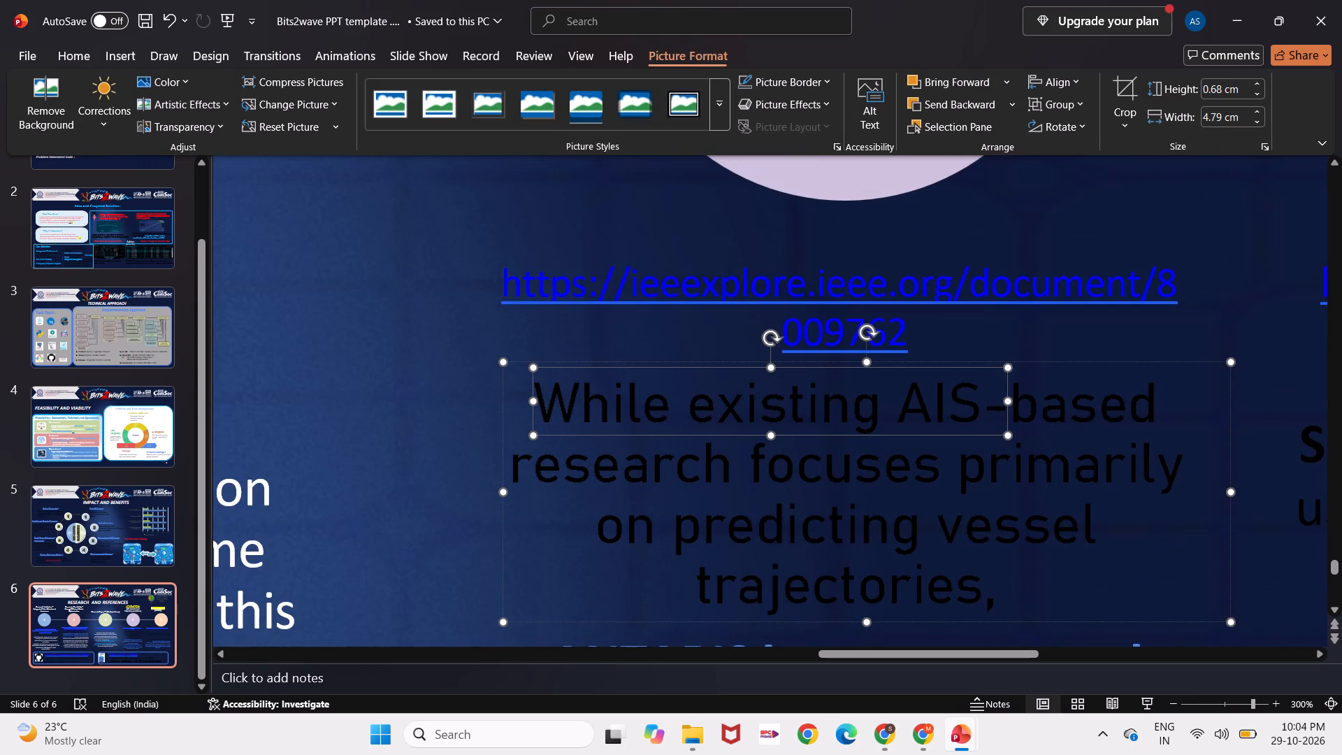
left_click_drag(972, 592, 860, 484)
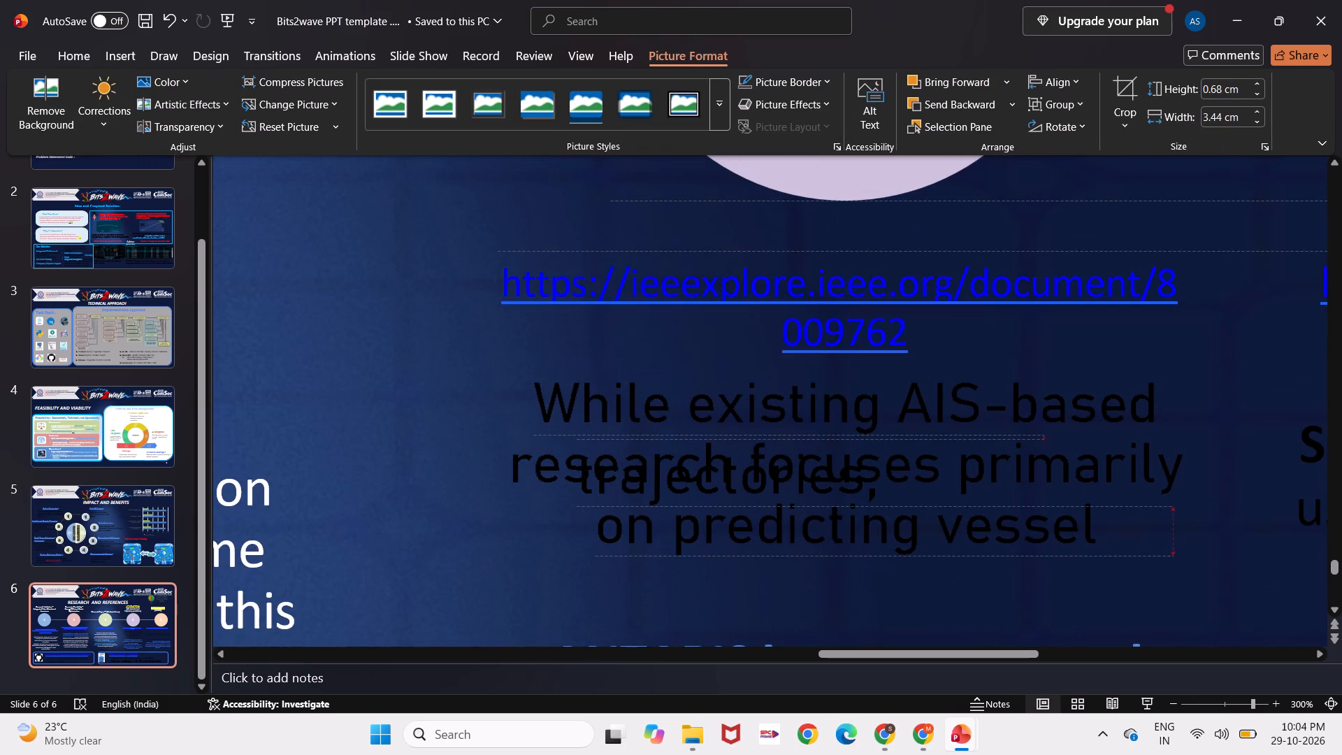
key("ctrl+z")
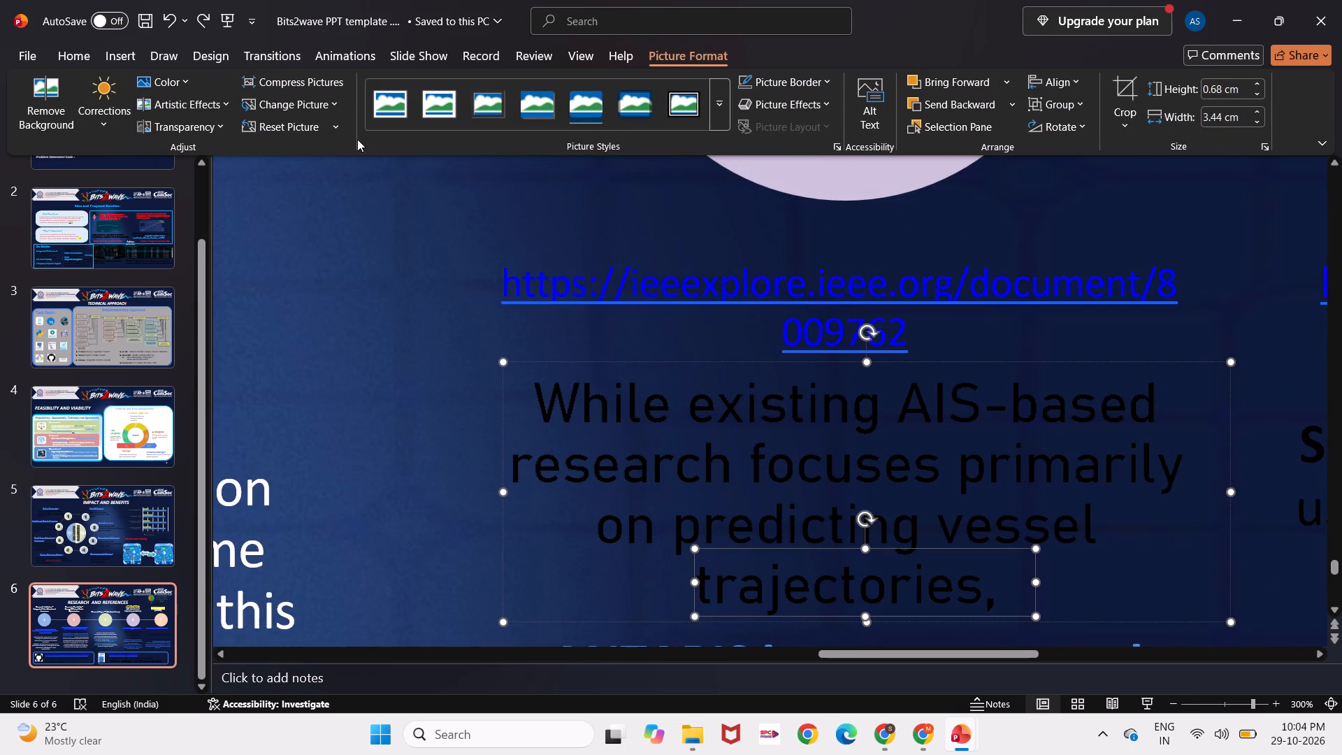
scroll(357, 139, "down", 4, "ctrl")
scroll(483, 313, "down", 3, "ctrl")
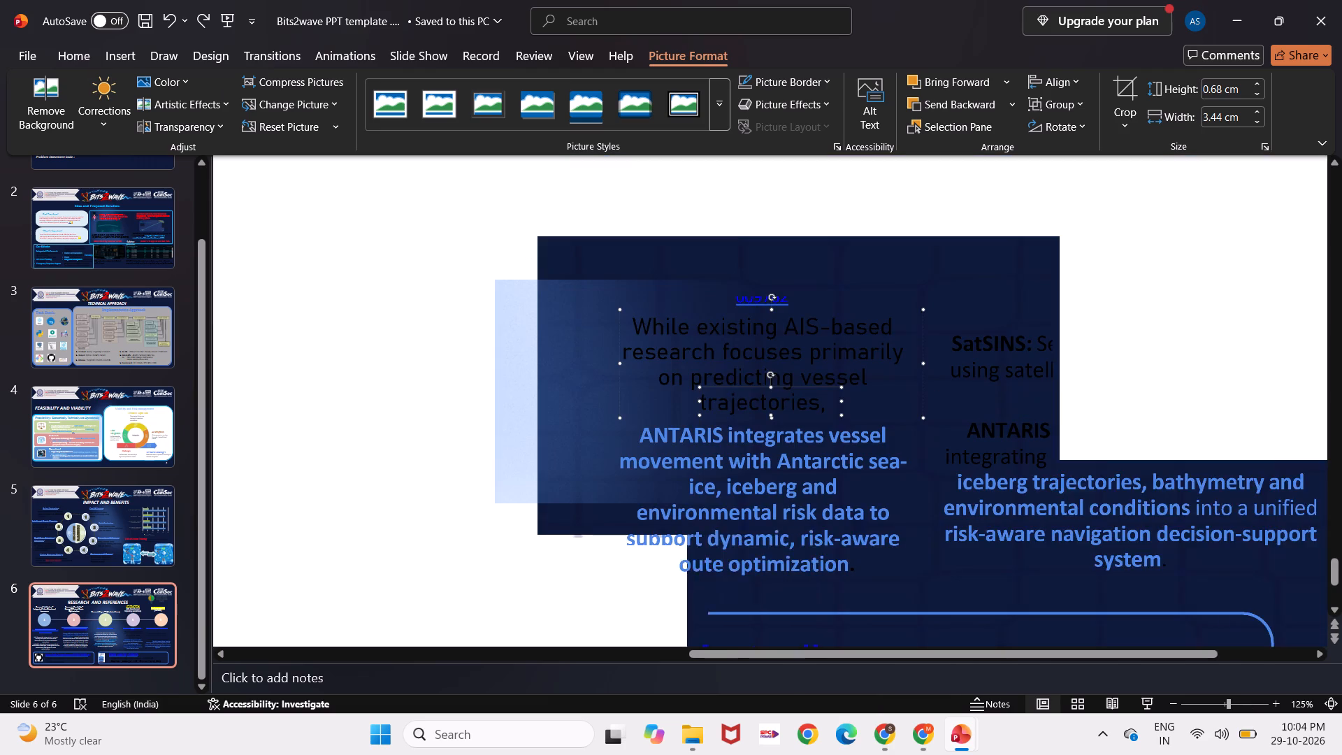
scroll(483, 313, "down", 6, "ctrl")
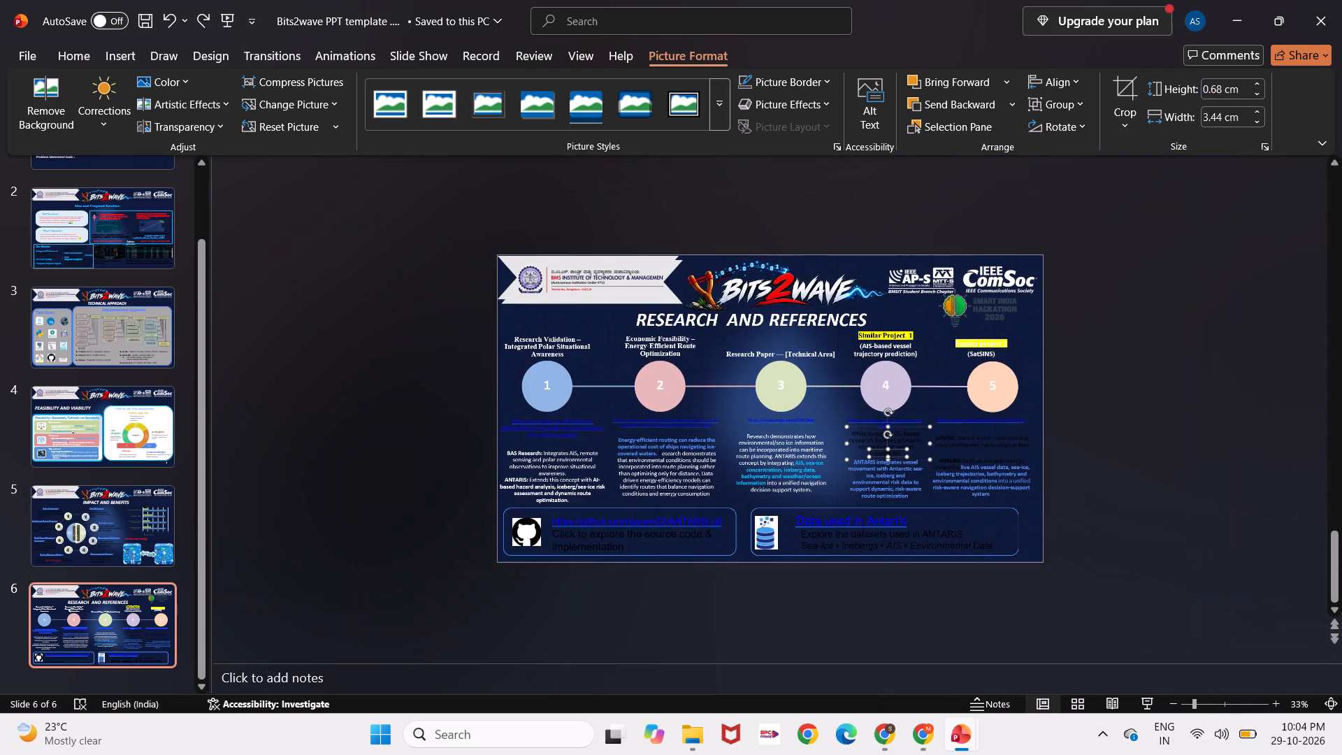
Set the font colour of the dark SatSINS and ANTARIS text in the description beneath circle 5 to white.
left_click(969, 445)
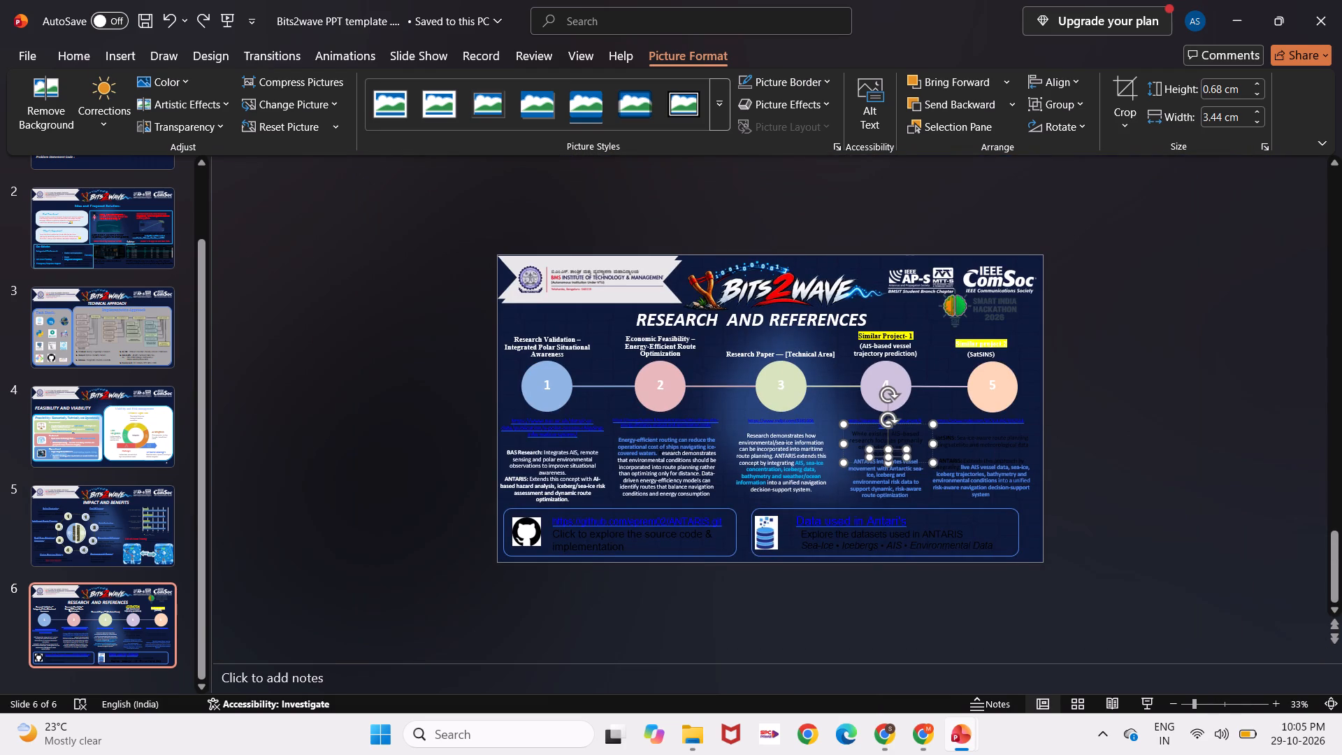
left_click_drag(960, 463, 942, 436)
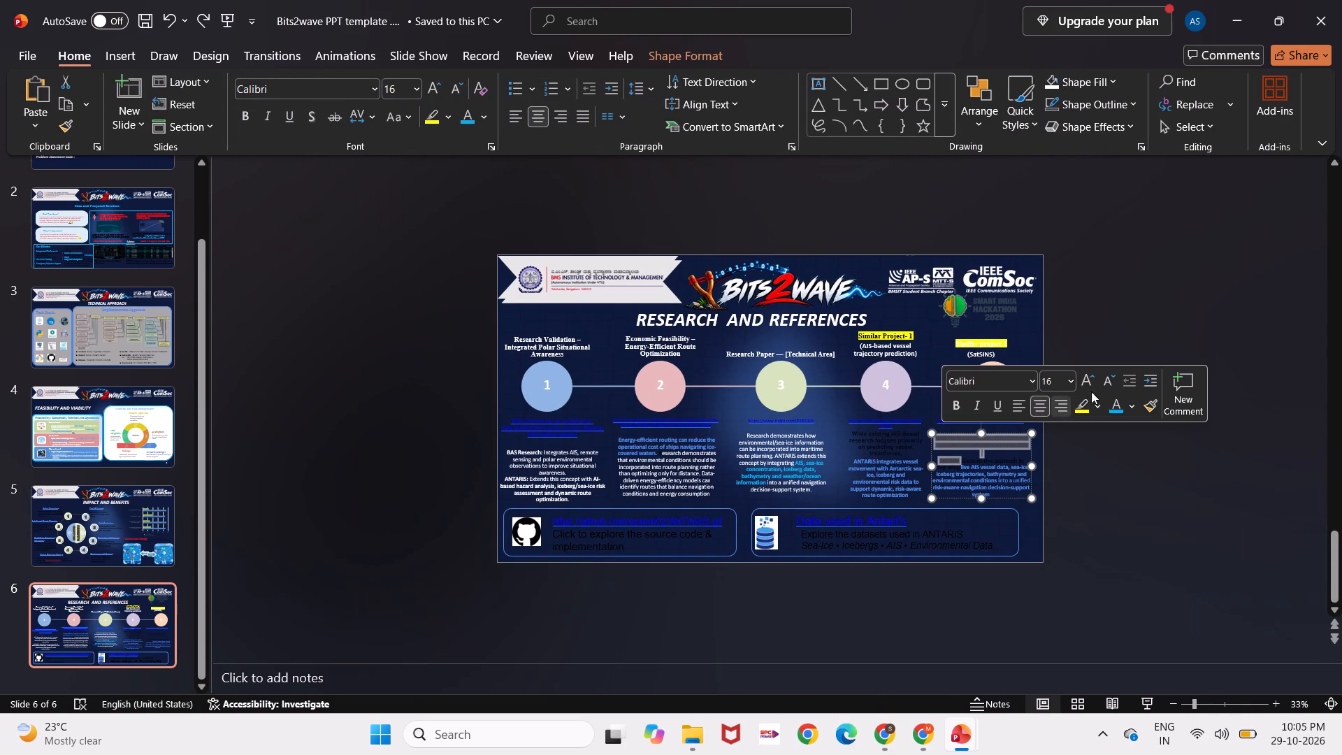
left_click(1126, 407)
left_click(1109, 80)
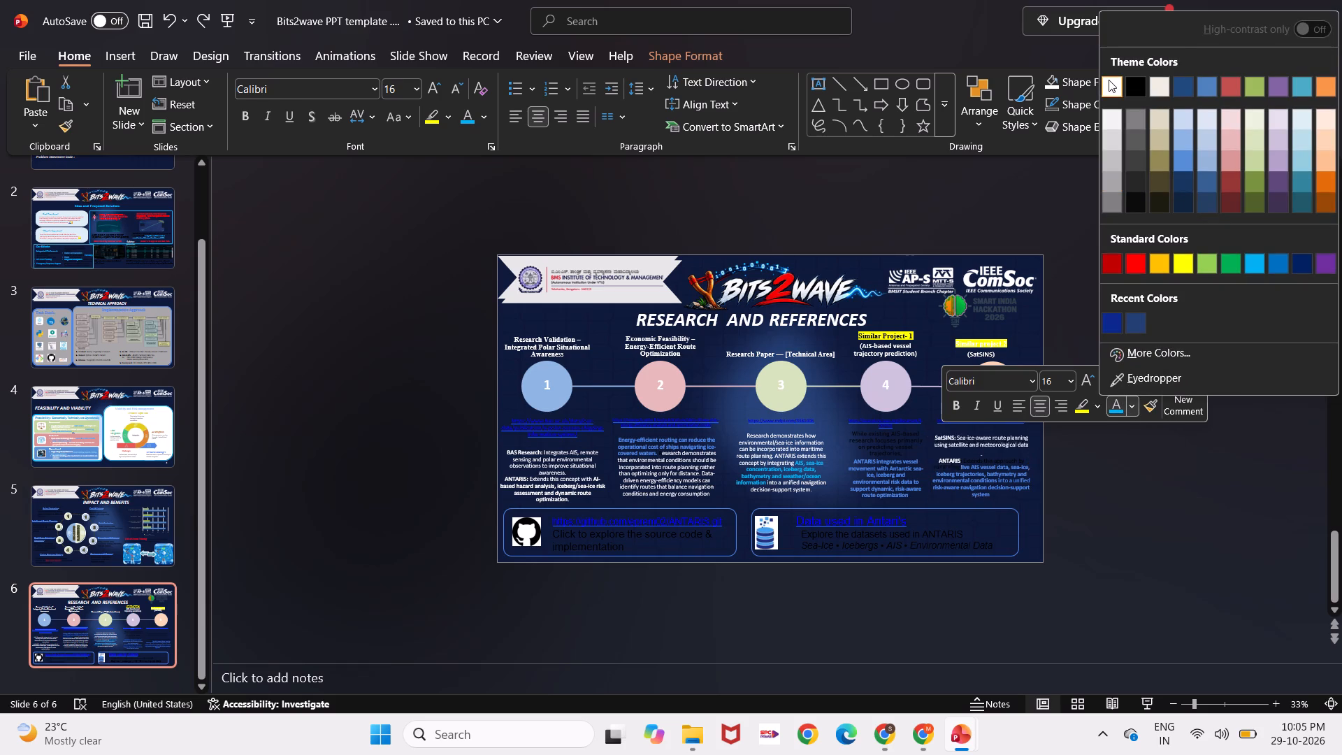
left_click(1113, 470)
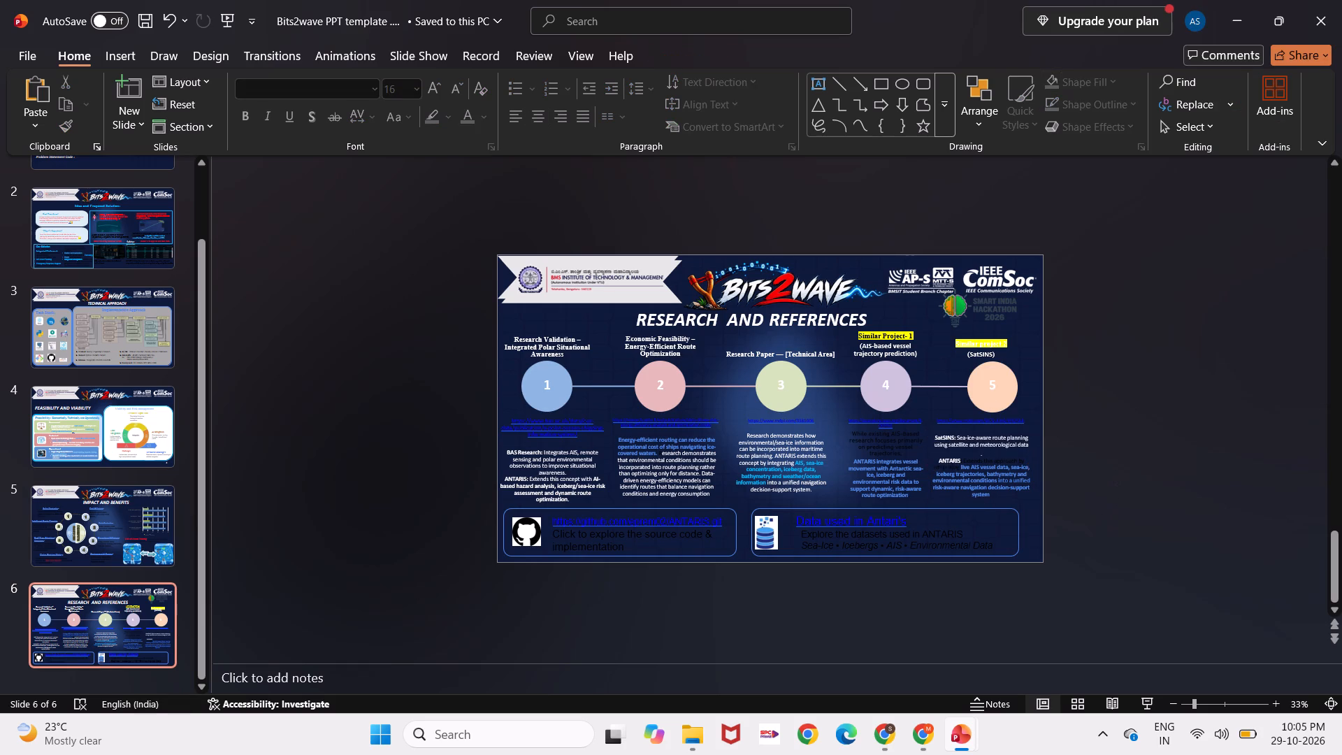
left_click_drag(958, 465, 941, 462)
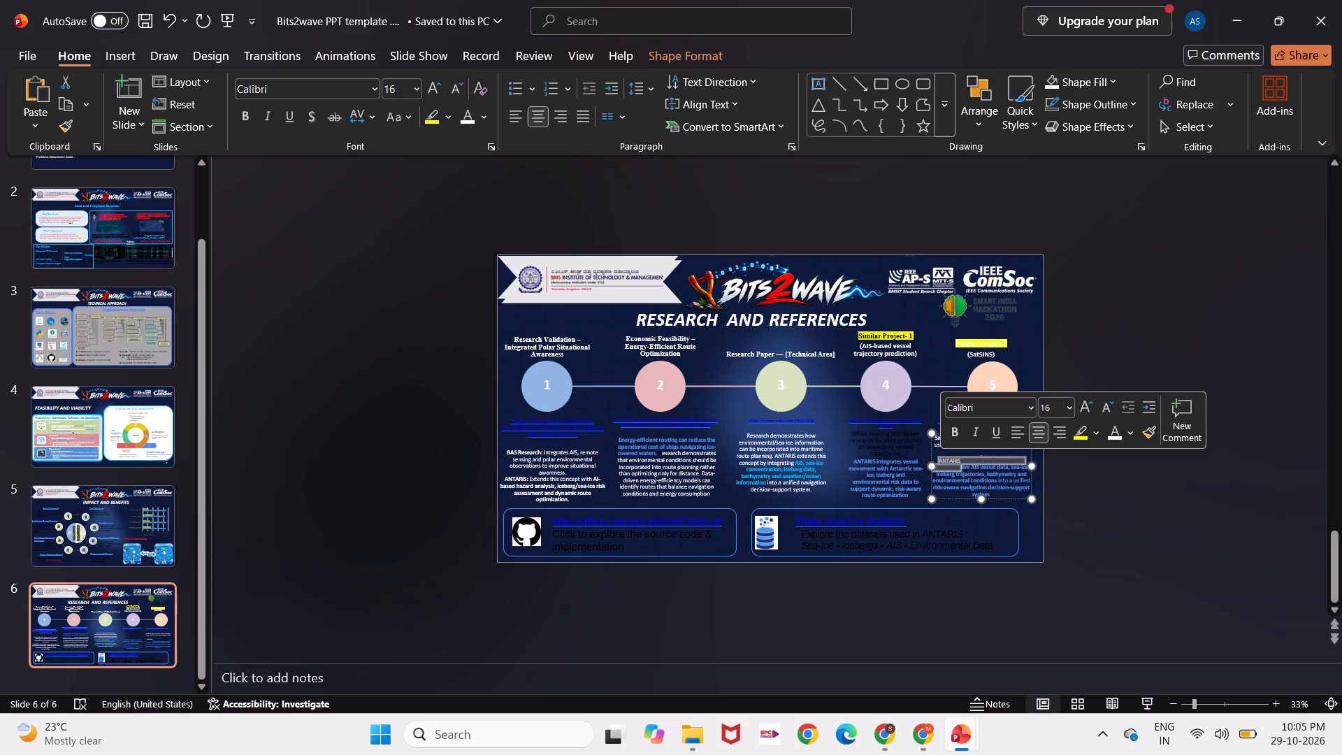
left_click(1107, 435)
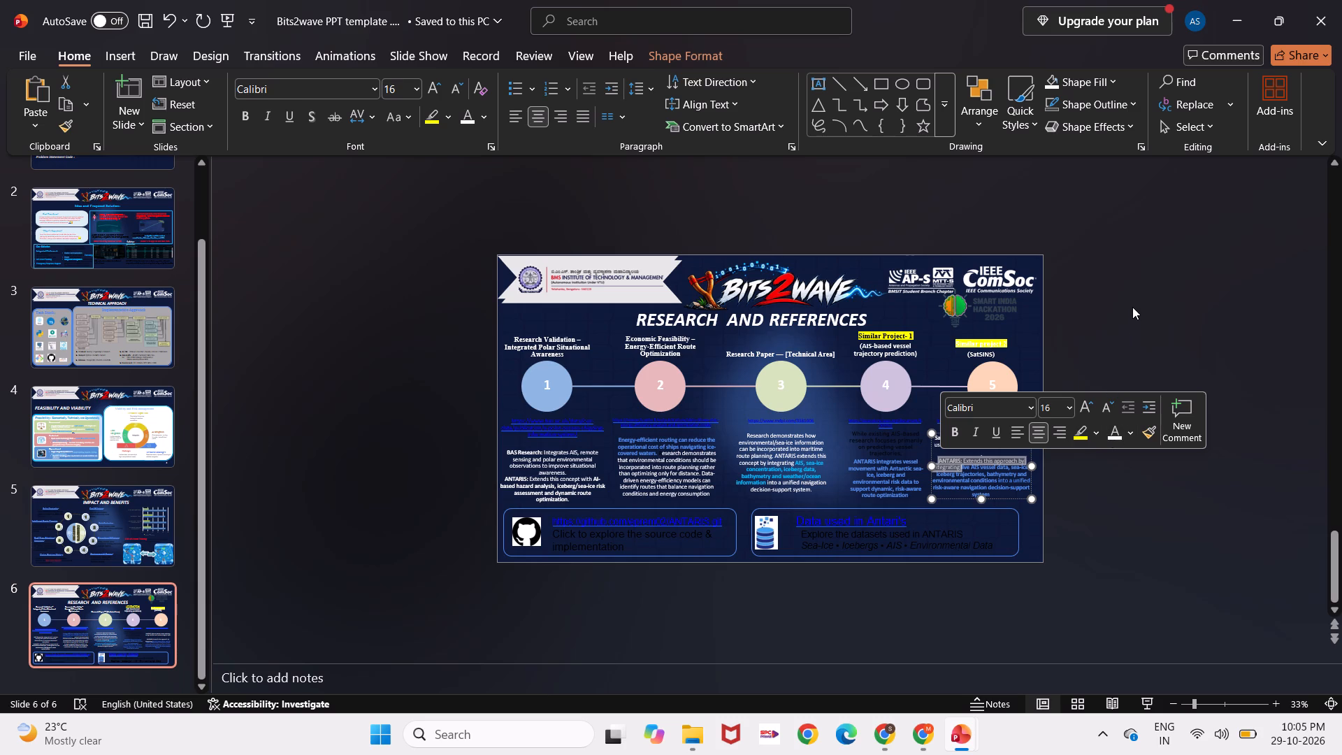
left_click(1132, 307)
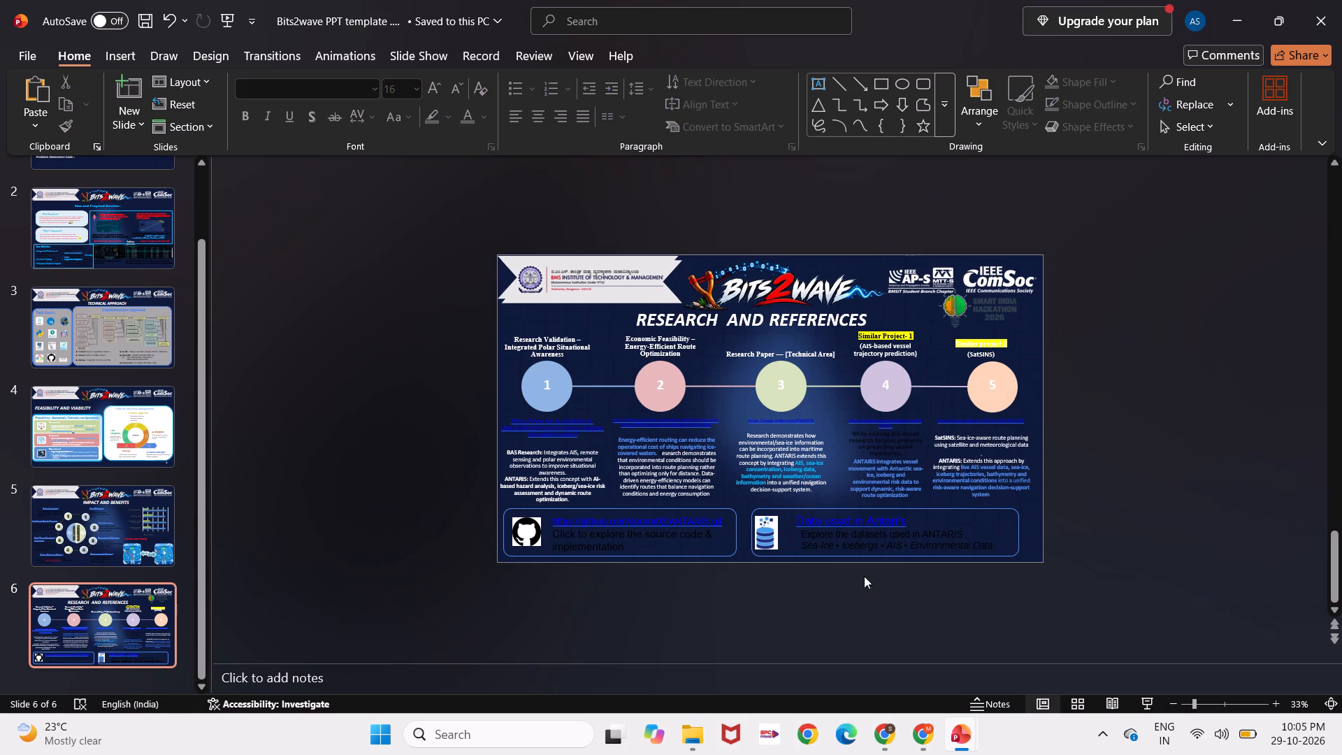
Delete the Smart India Hackathon 2025 logo beneath the IEEE logos on the Research and References slide.
left_click(982, 311)
key("BackSpace")
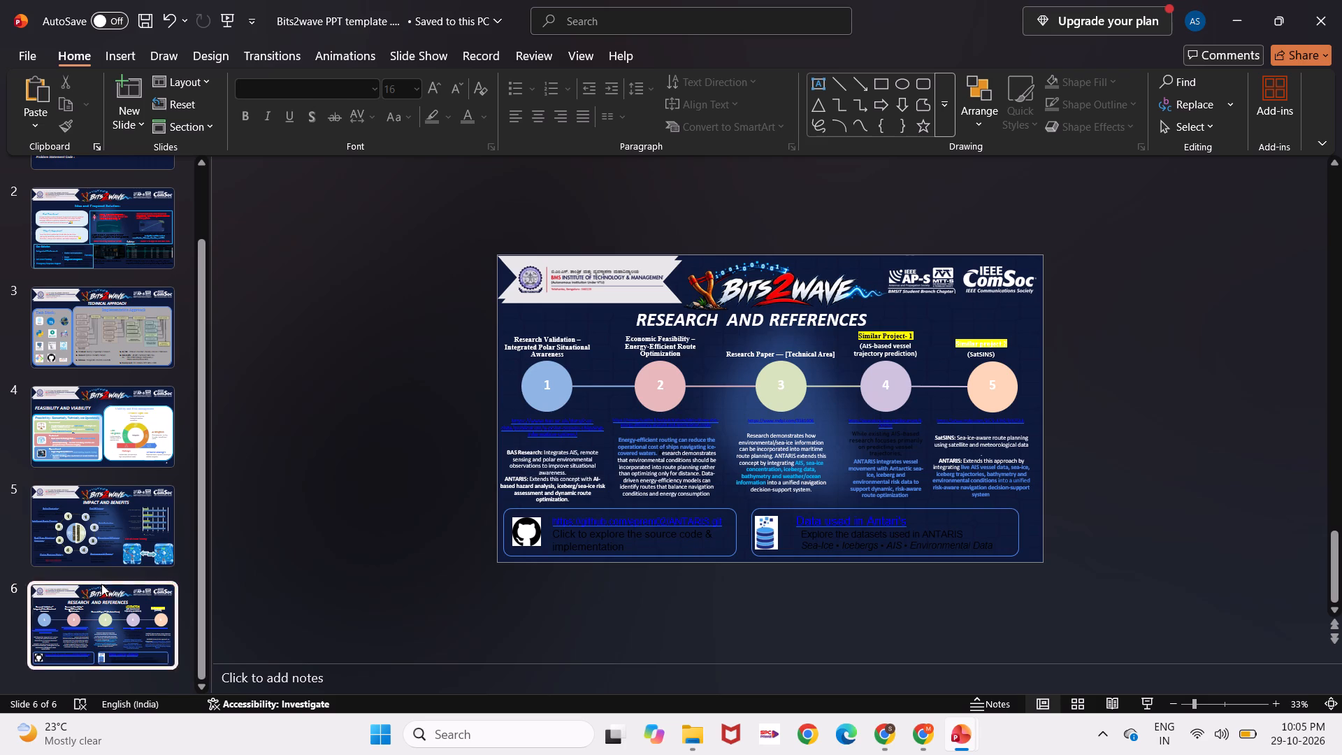
Review the other slides of the deck in reverse order, from Impact and Benefits back to the Problem Statement title slide.
left_click(117, 552)
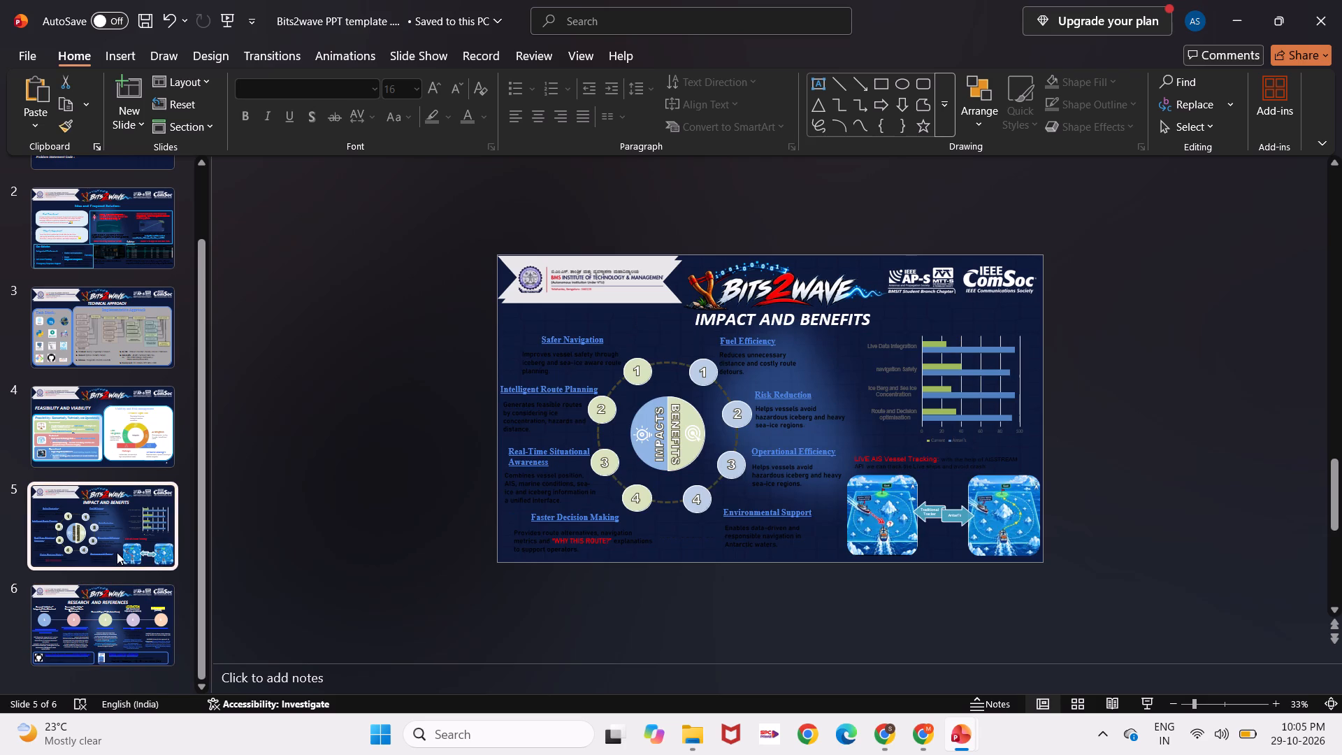
key("Up")
key("Up")
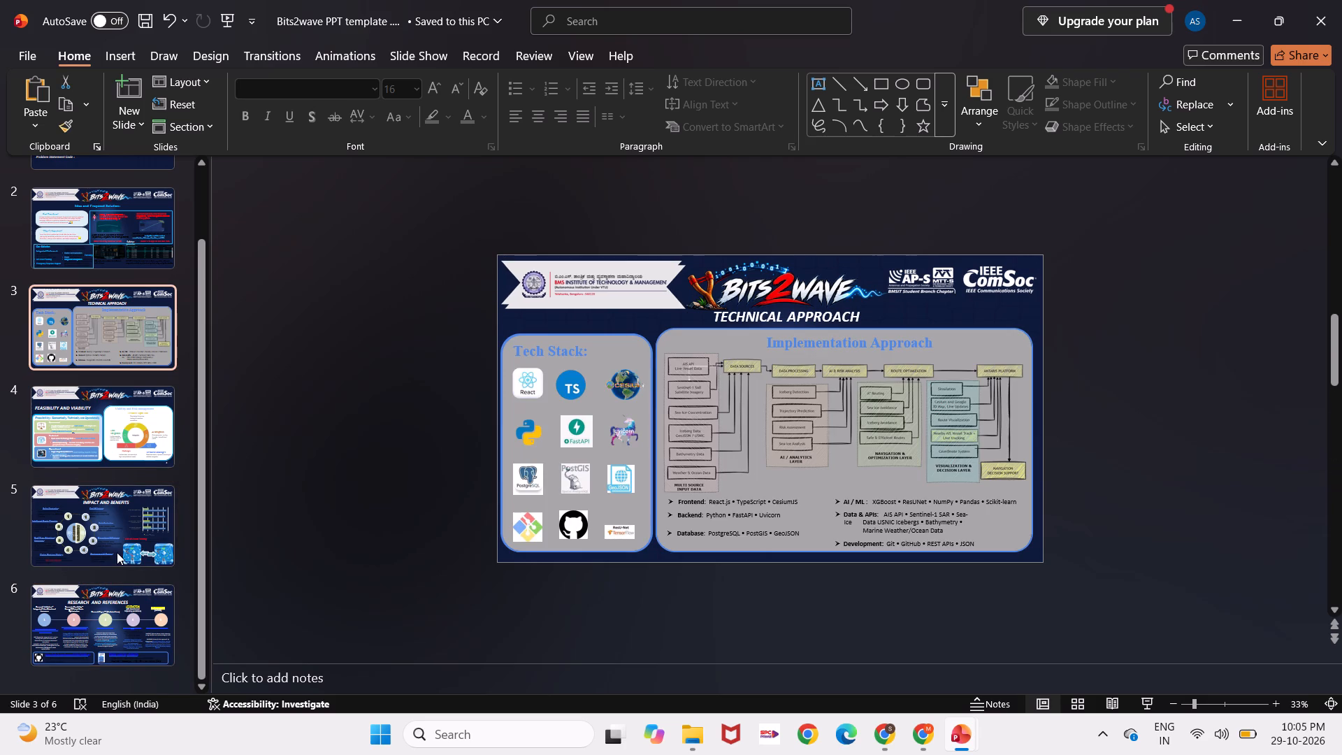
key("Up")
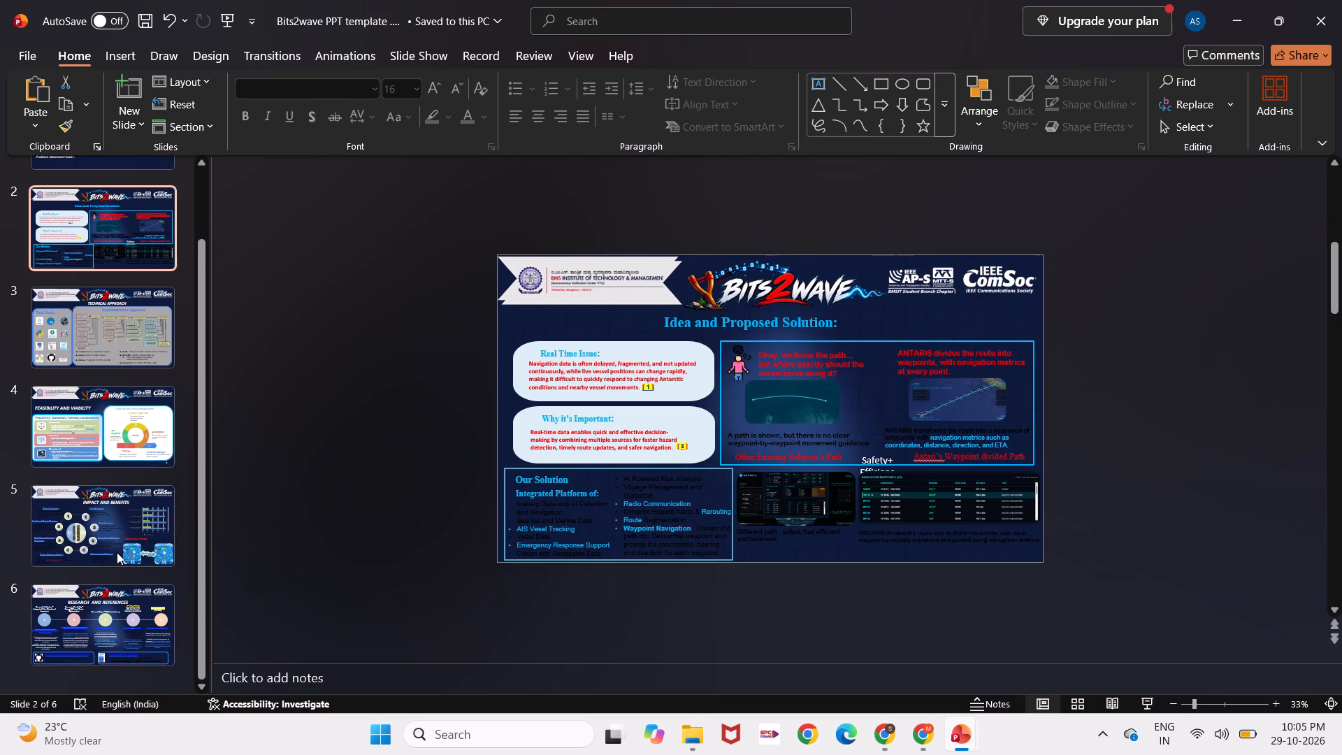
key("Up")
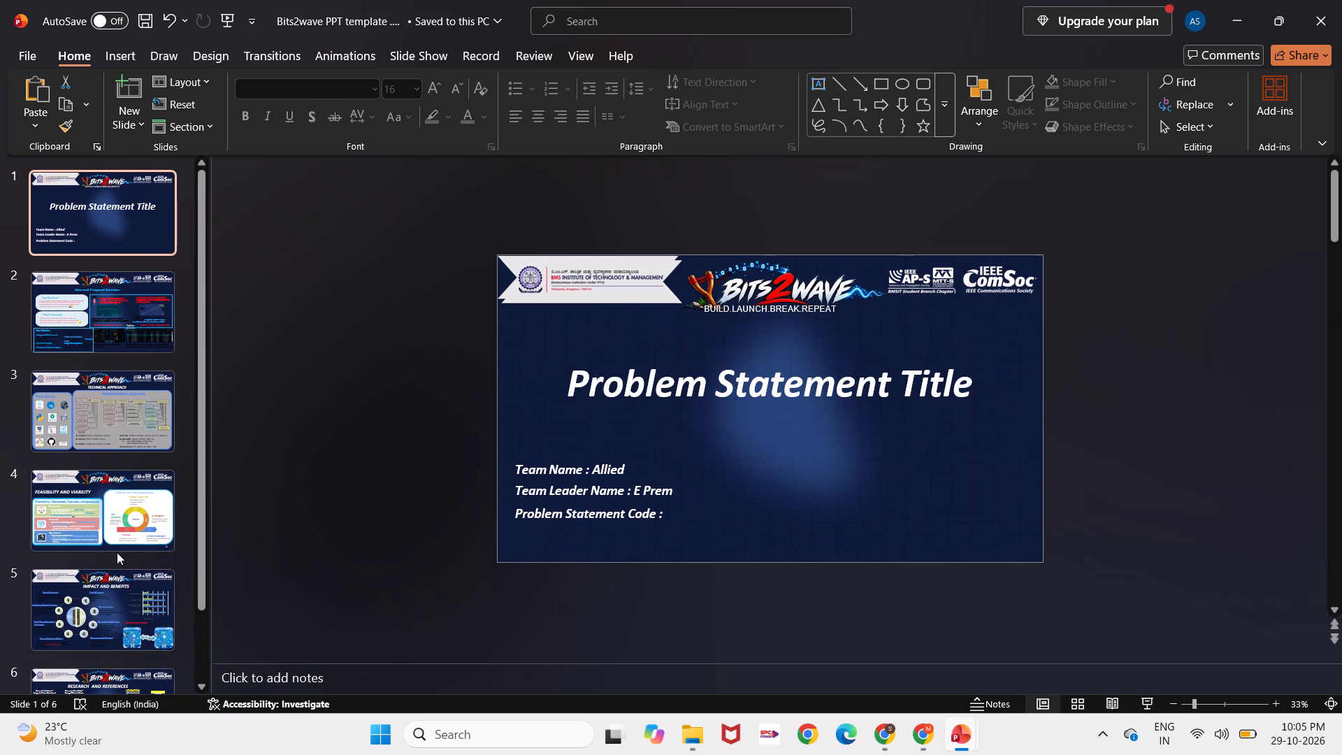
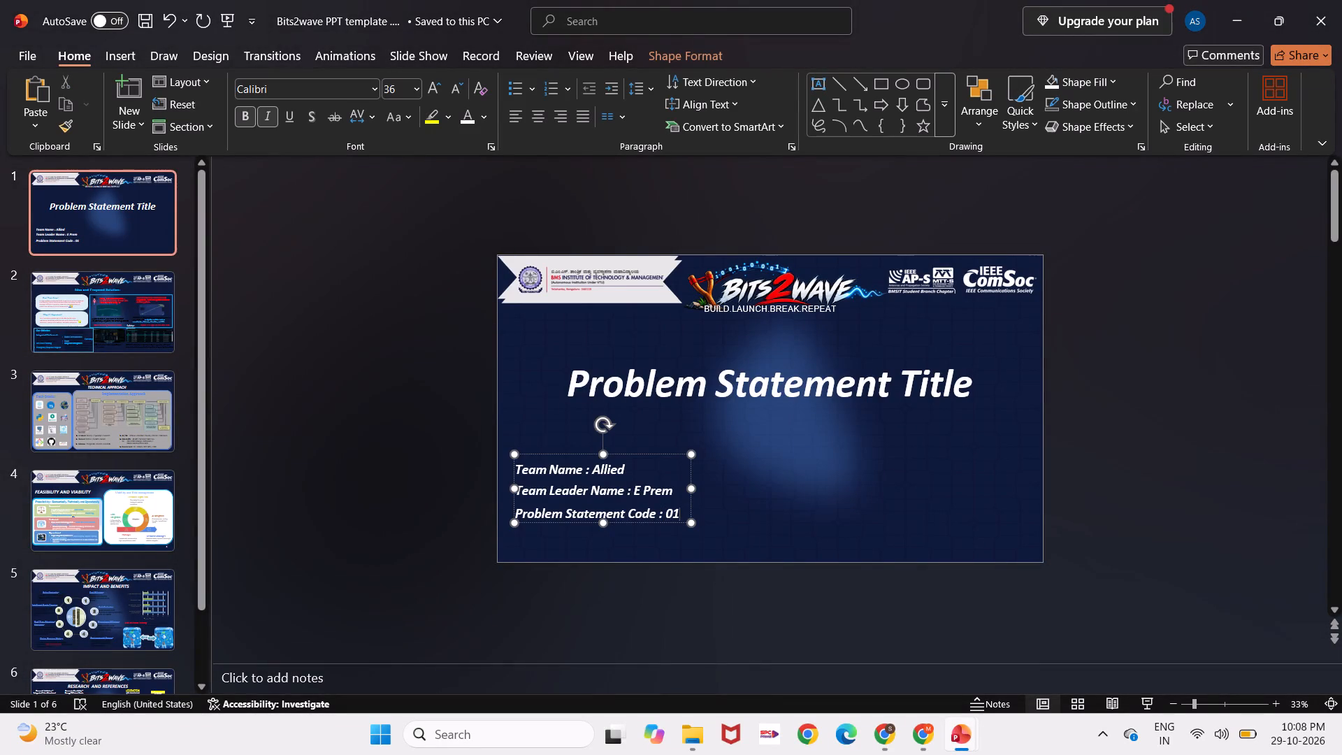
Check the Problem Statement title slide and go to the Idea and Proposed Solution slide.
left_click(1294, 433)
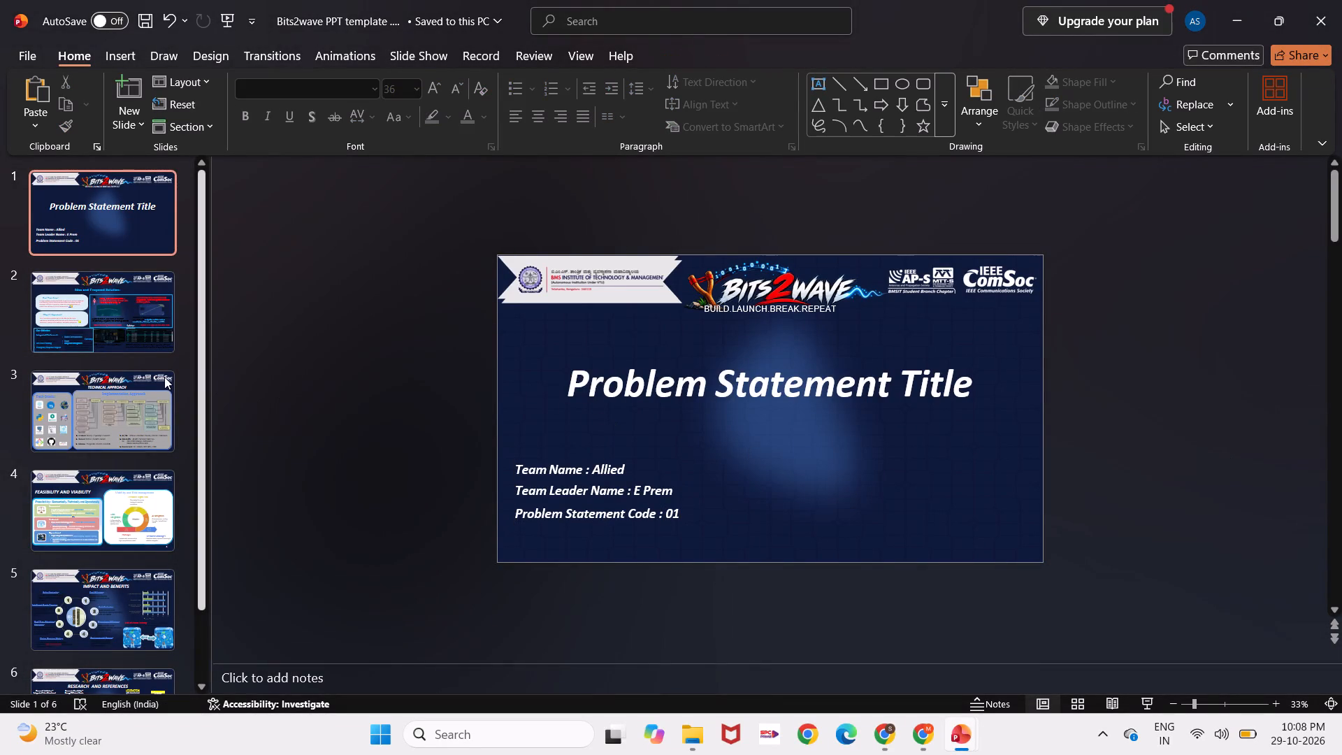
left_click(681, 387)
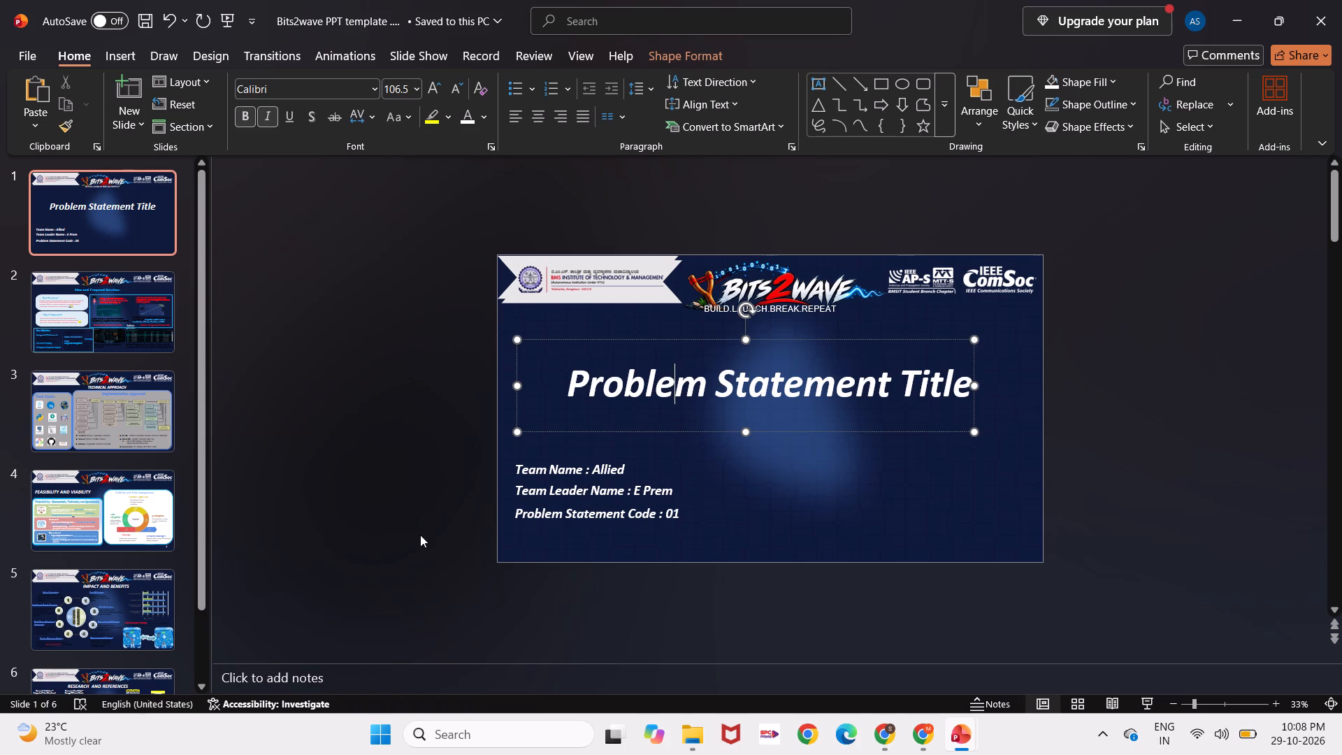
left_click(116, 315)
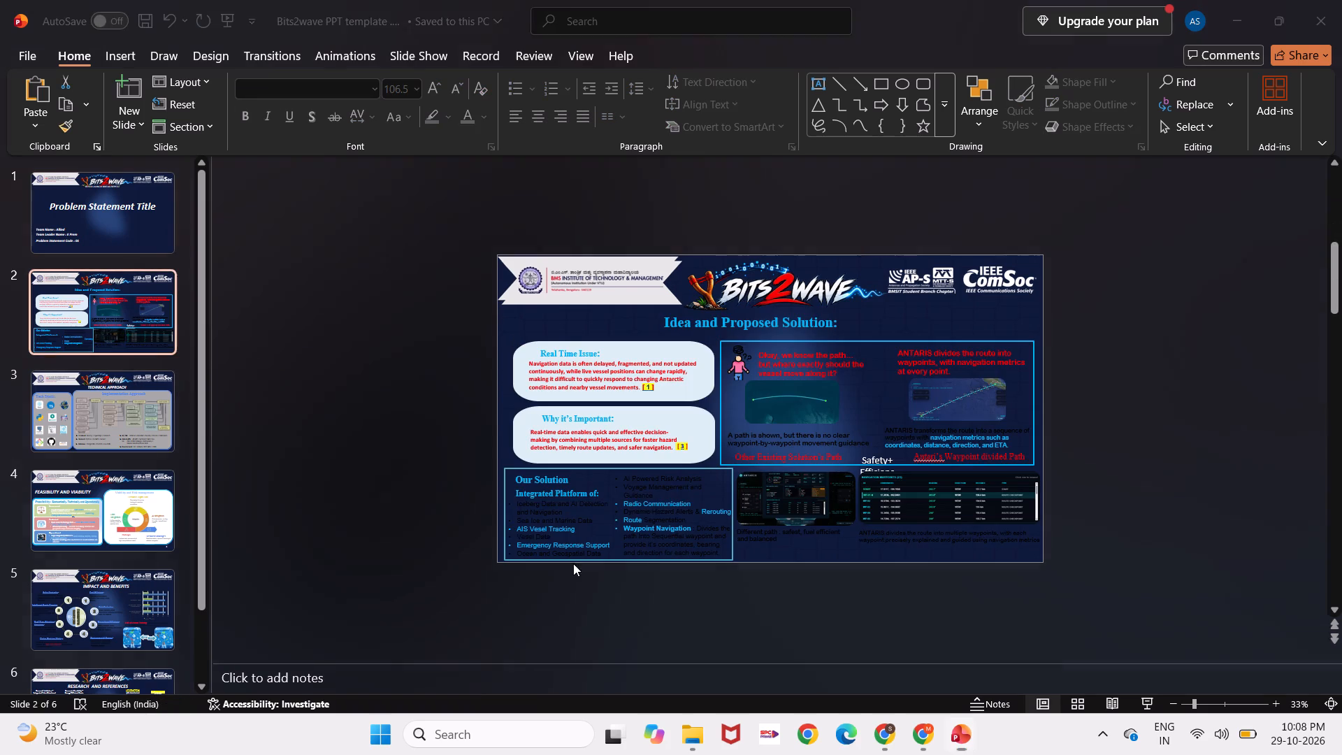
Search the computer for Kuro and launch the app.
type("kuro")
key("Return")
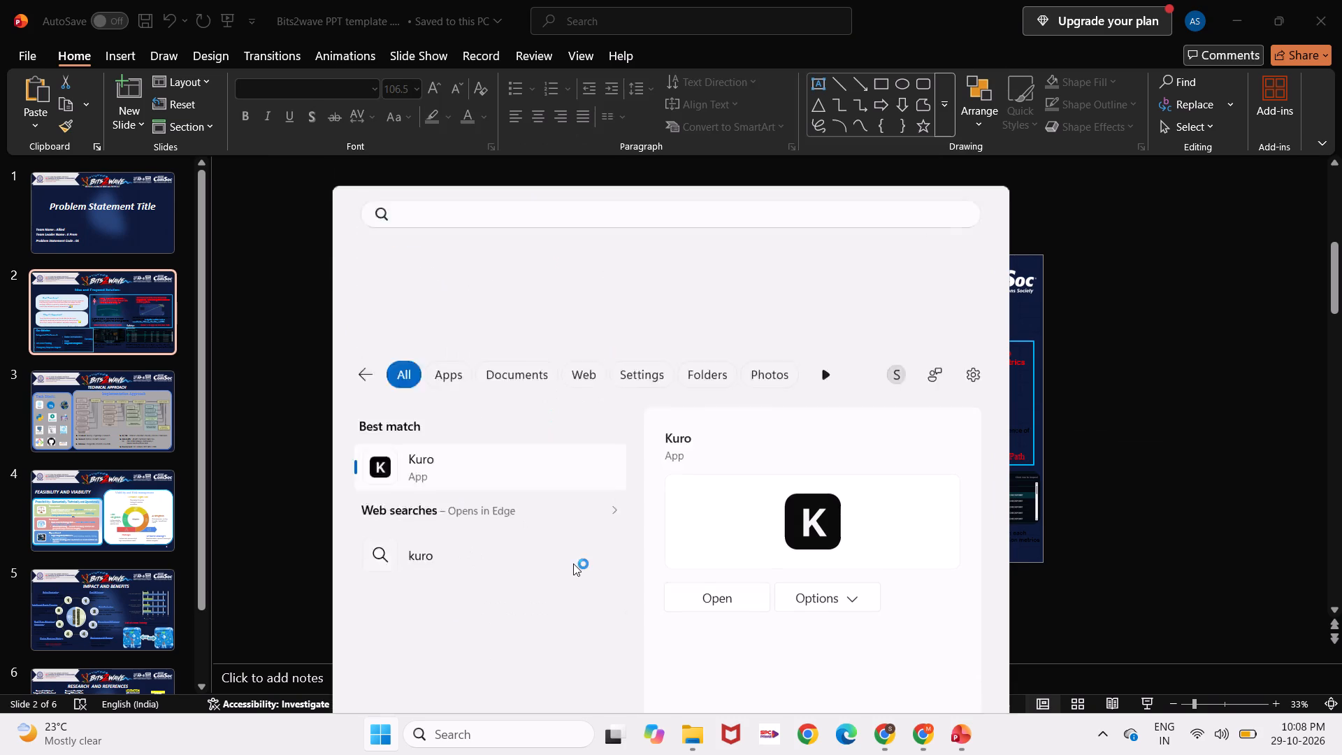
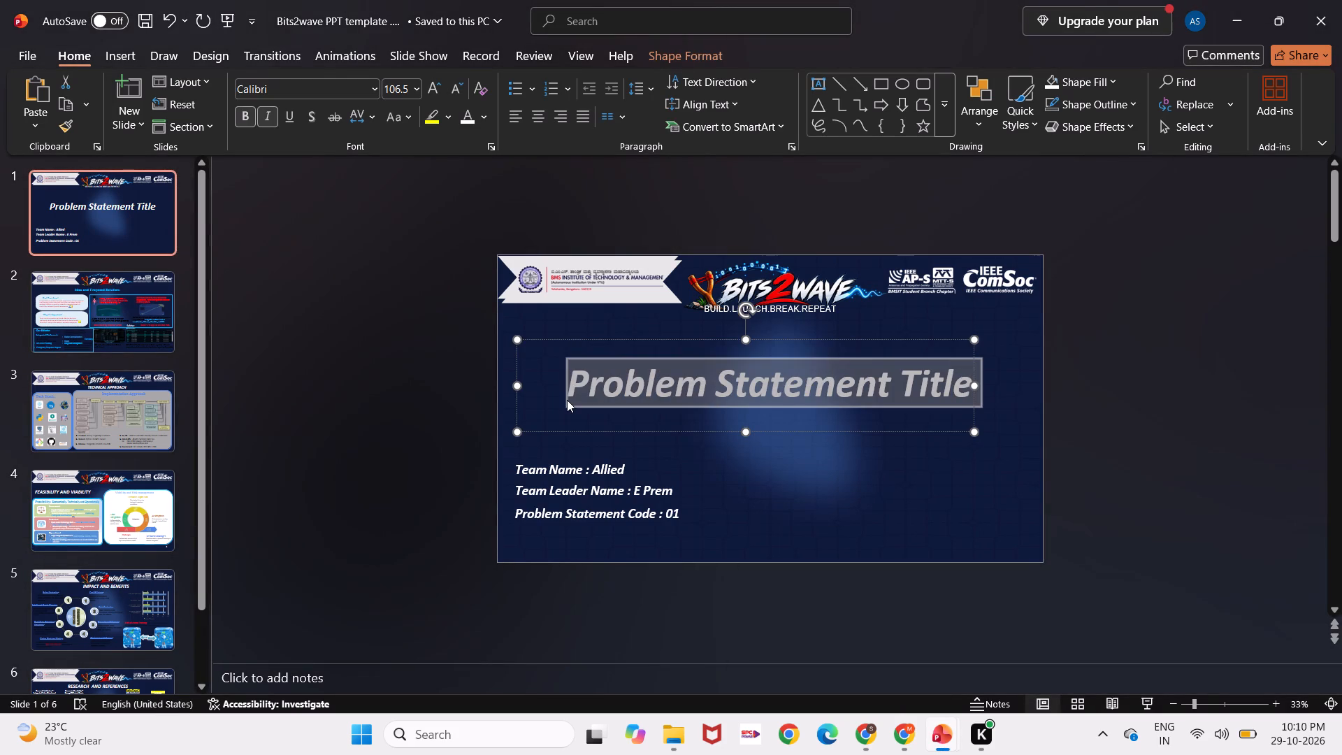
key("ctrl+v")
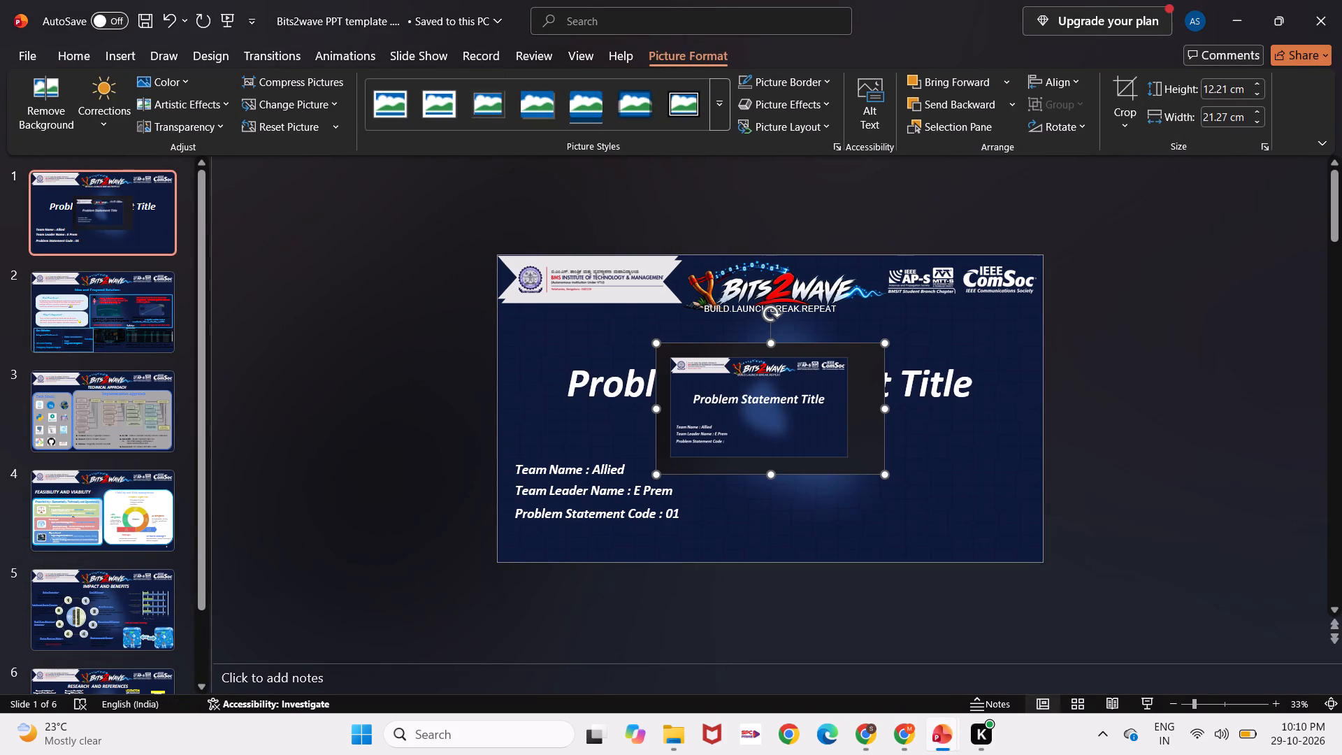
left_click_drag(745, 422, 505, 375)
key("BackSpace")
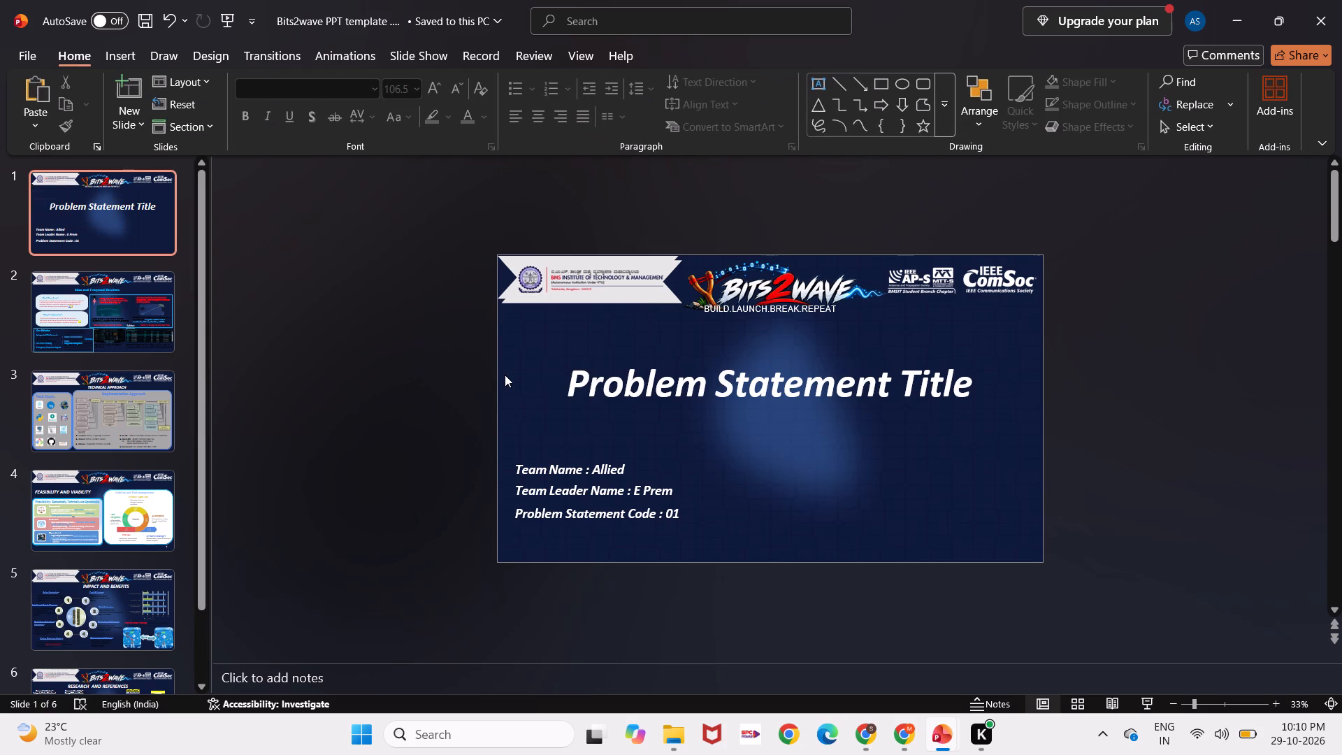
Copy the selected problem statement title from the ChatGPT reply in Chrome and return to the Bits2wave presentation.
key("alt+Tab")
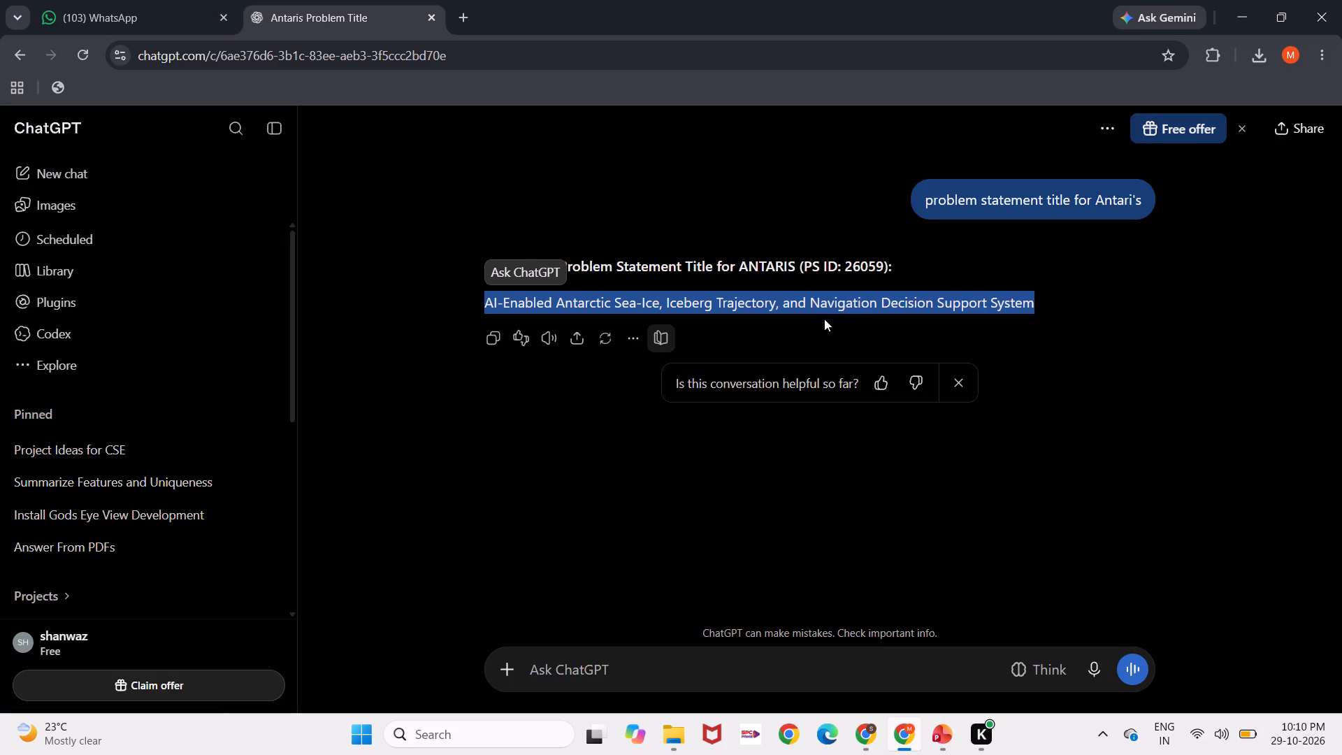
key("ctrl+c")
key("ctrl+c")
key("ctrl+c")
key("ctrl+c")
key("alt+Tab")
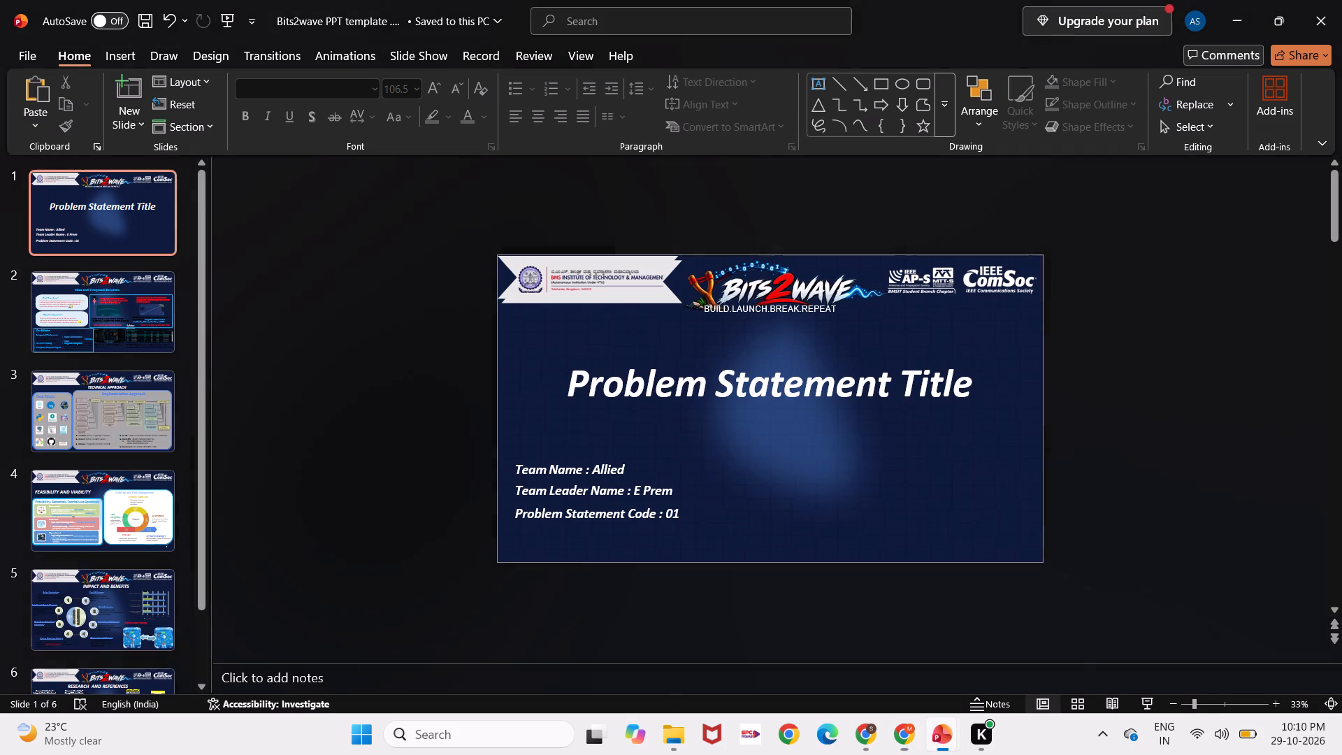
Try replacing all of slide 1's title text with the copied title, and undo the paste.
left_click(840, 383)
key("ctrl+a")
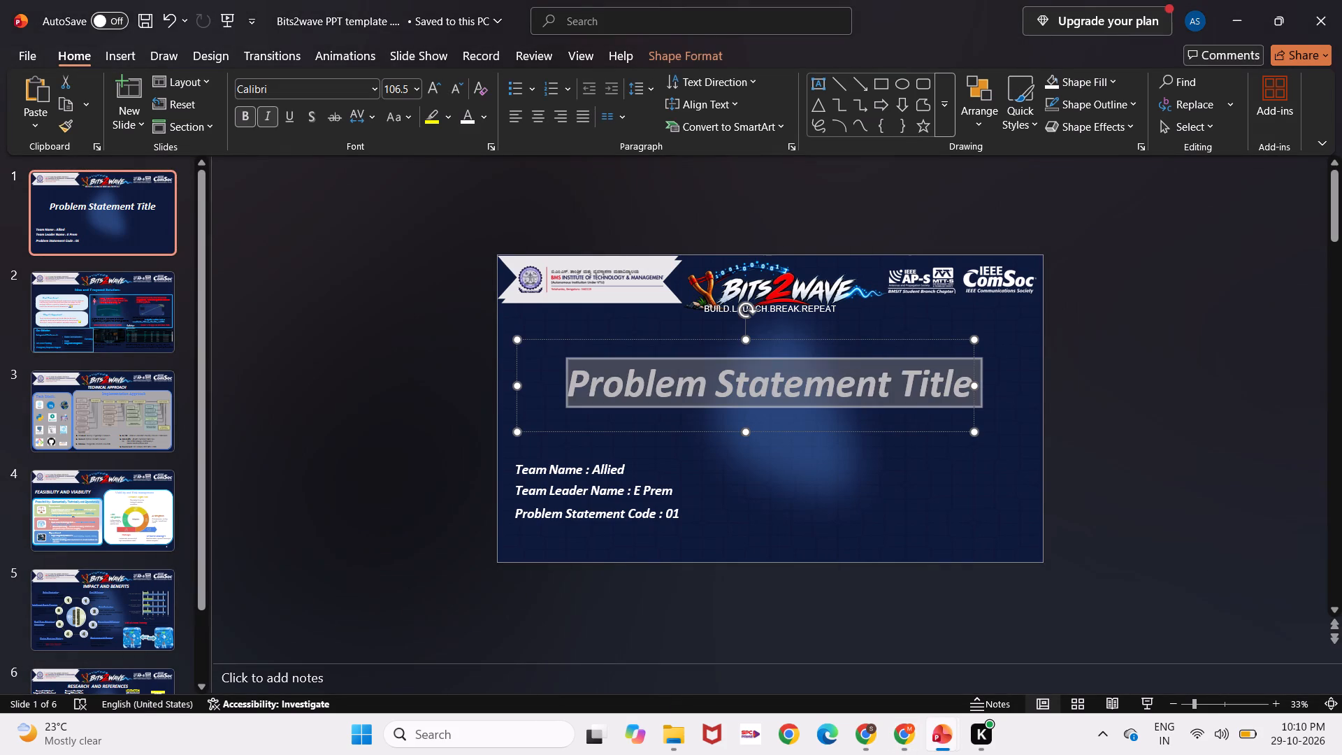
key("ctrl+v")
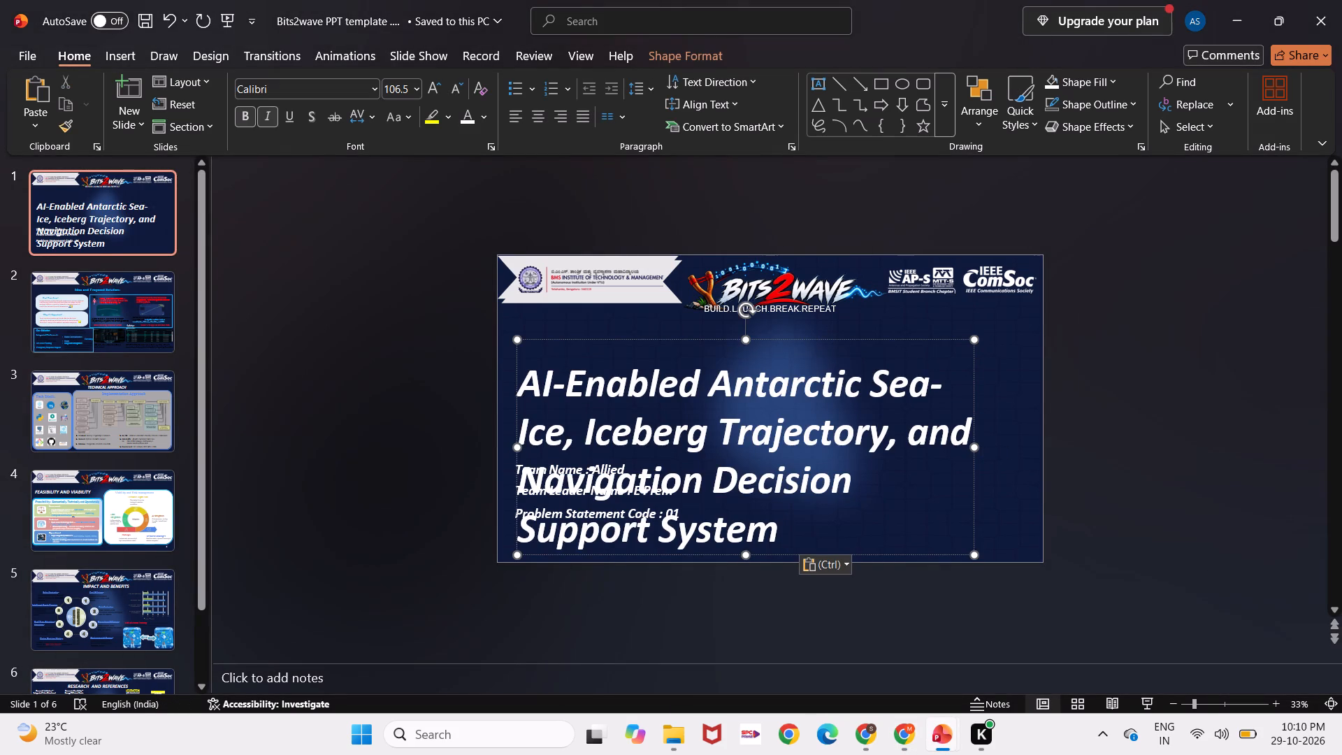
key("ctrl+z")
Add a colon after "Problem Statement Title" on slide 1 and paste the copied Antarctic decision support system title behind it.
left_click(958, 392)
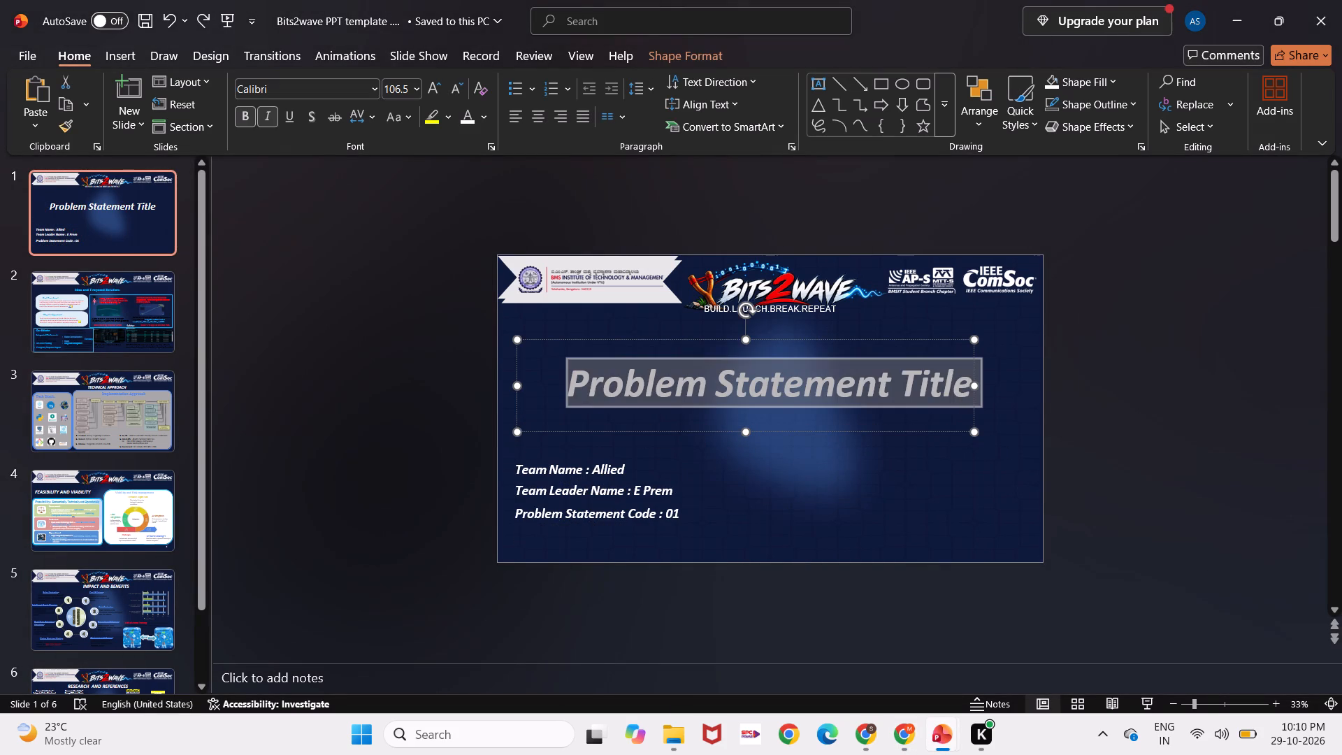
left_click(958, 392)
key("Right")
key("shift+colon")
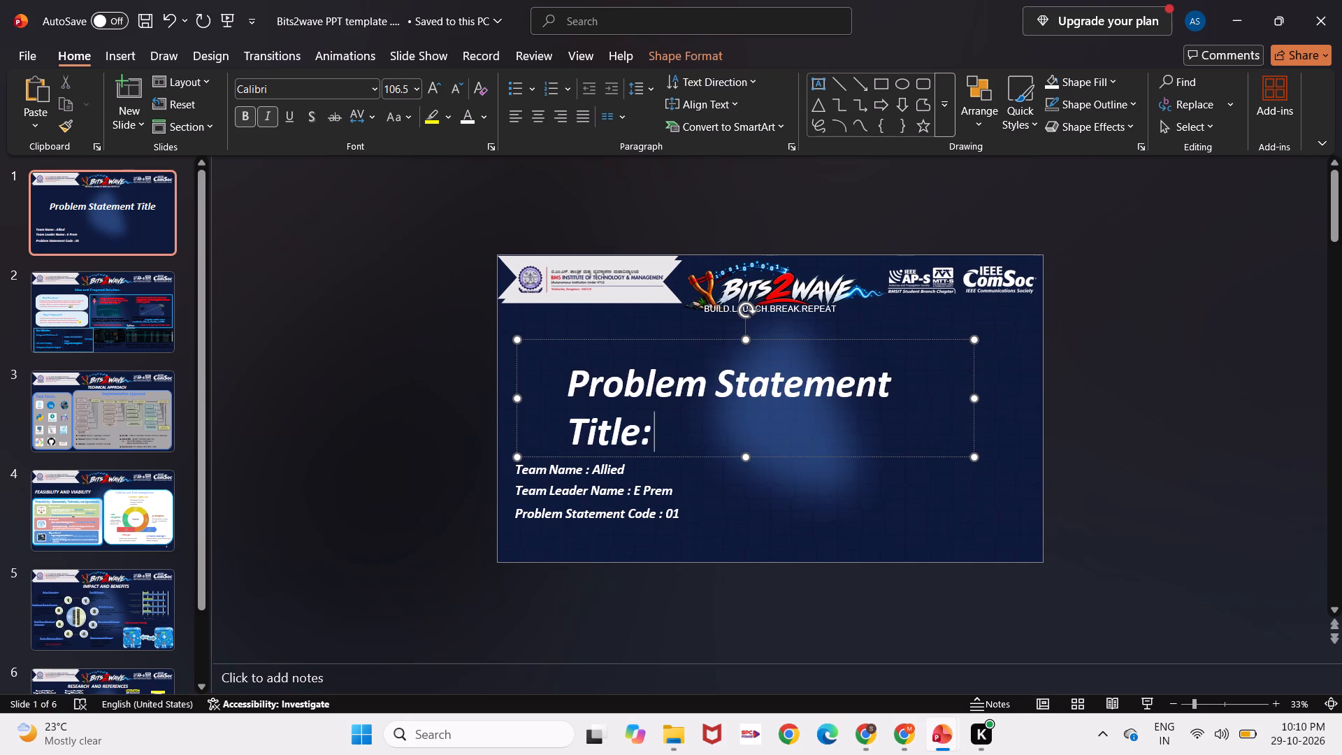
key("ctrl+v")
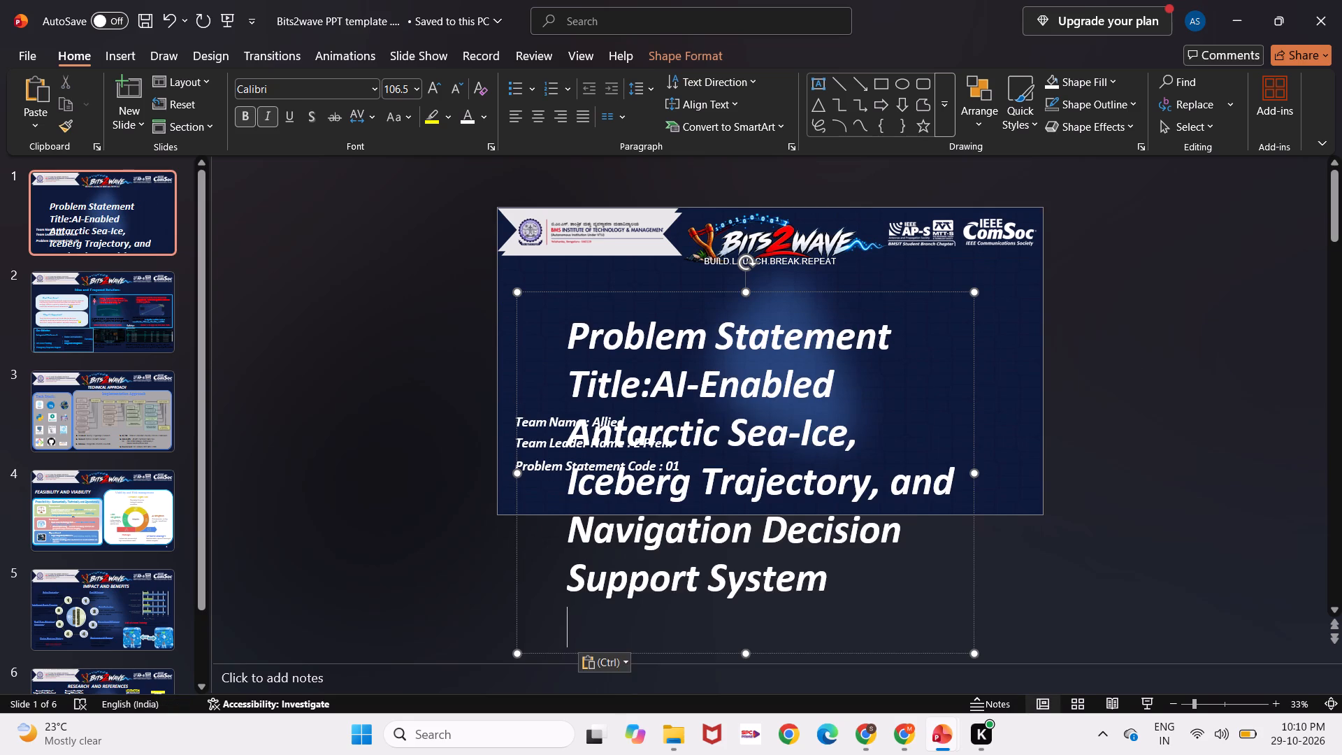
Set the font size of slide 1's entire title text to 50.
key("ctrl+a")
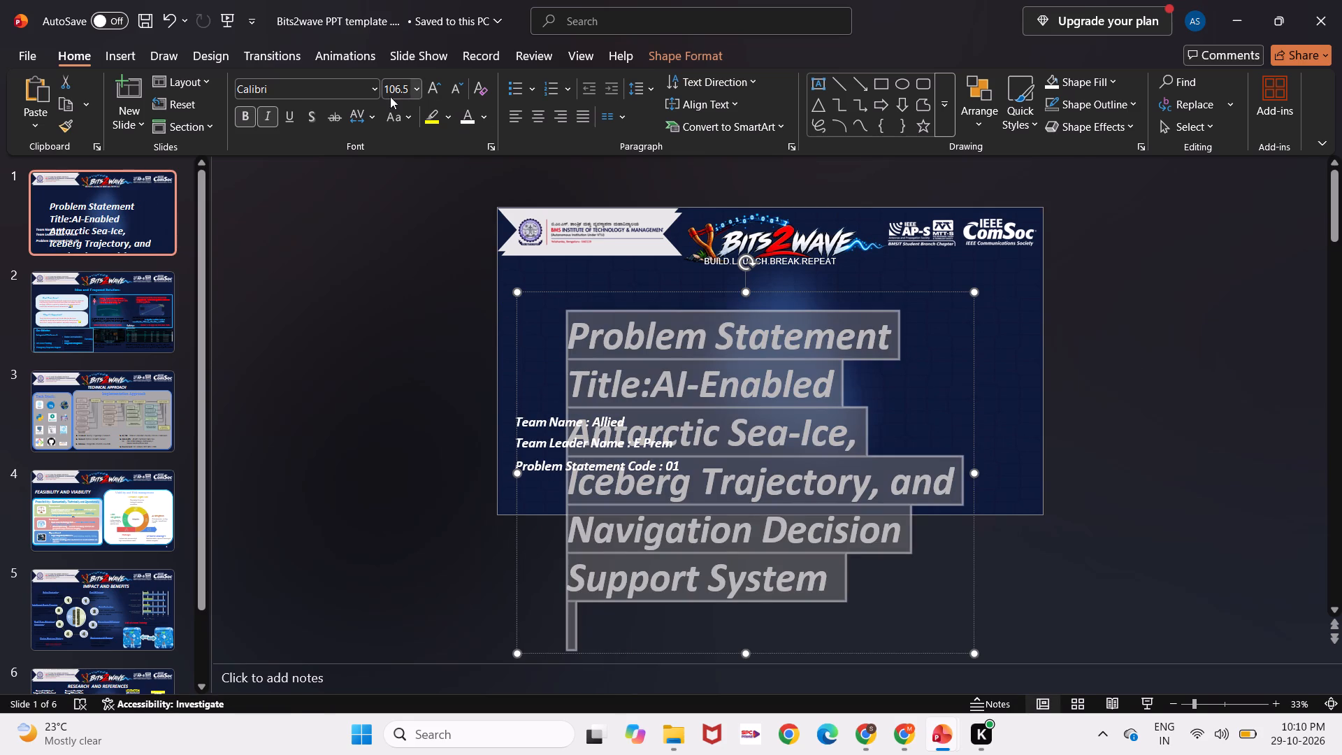
left_click(396, 93)
type("50")
key("Return")
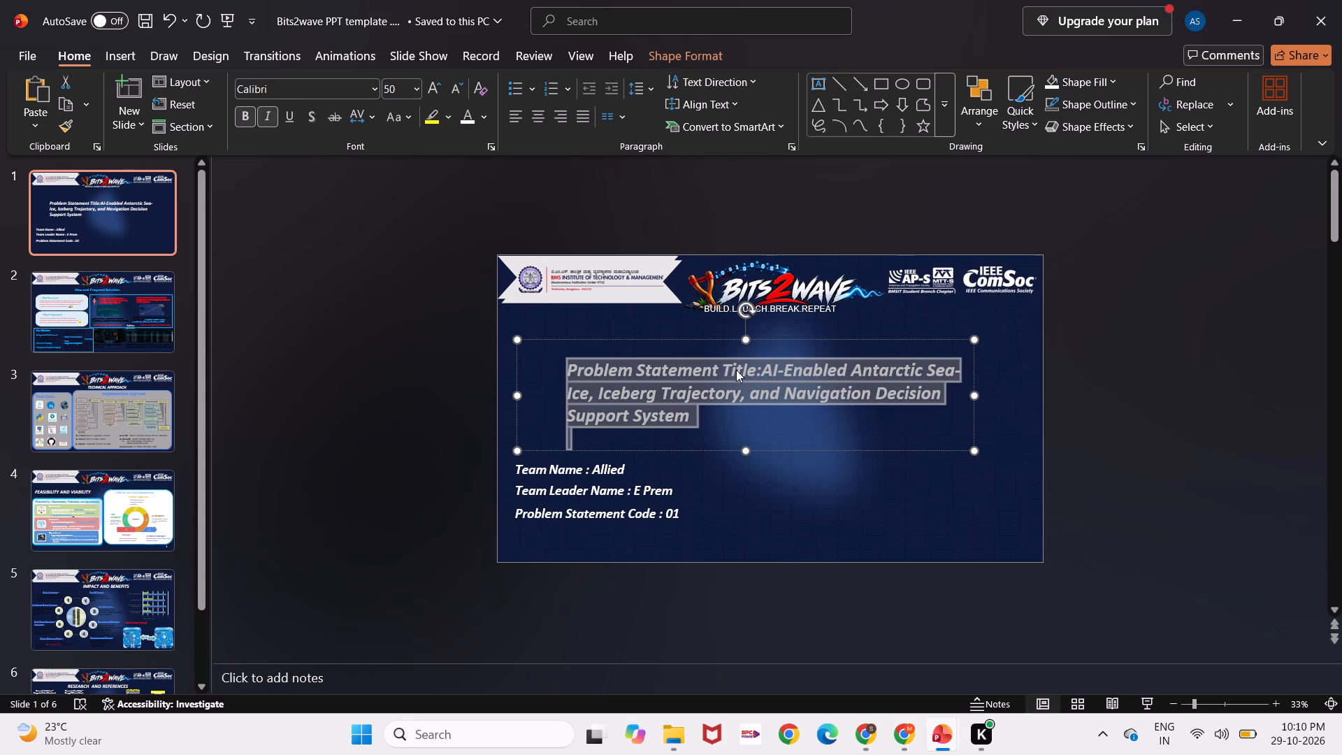
Insert a space between "Problem Statement Title:" and "AI-Enabled" in the slide 1 title.
left_click(766, 376)
key("space")
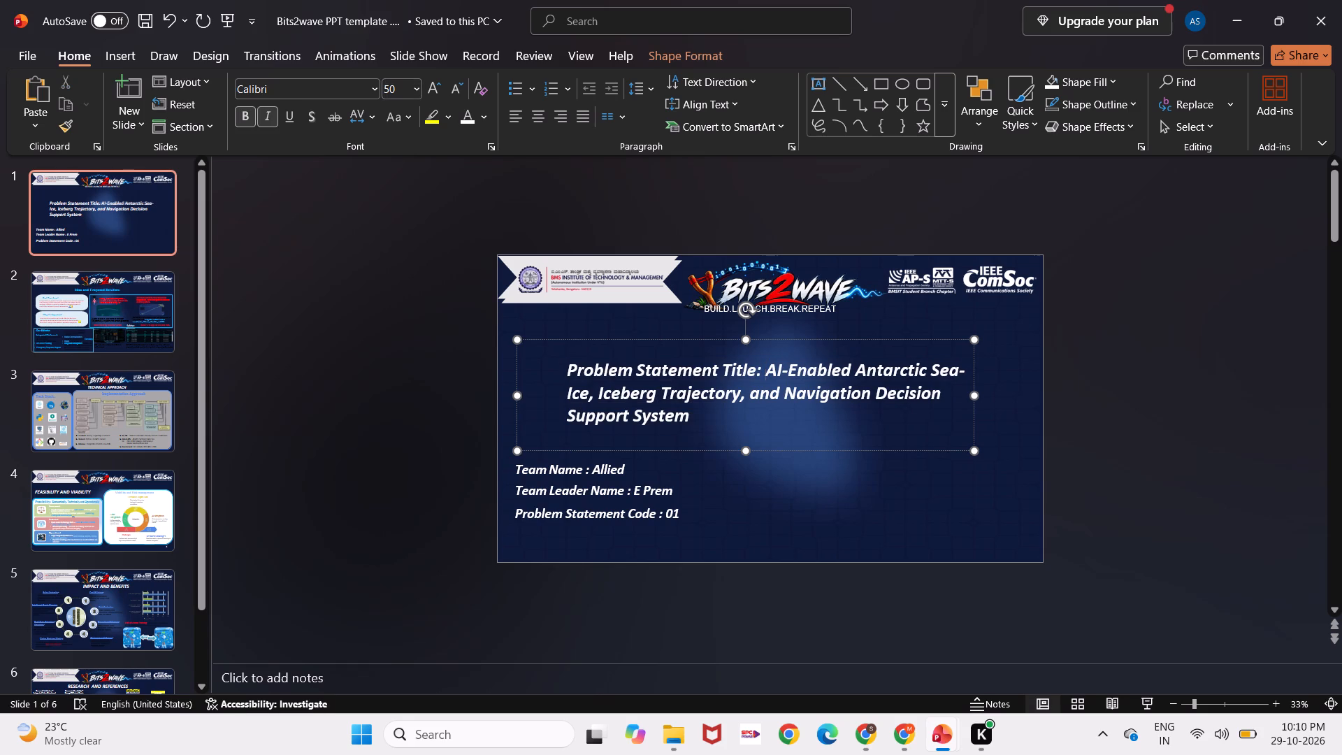
left_click(1095, 485)
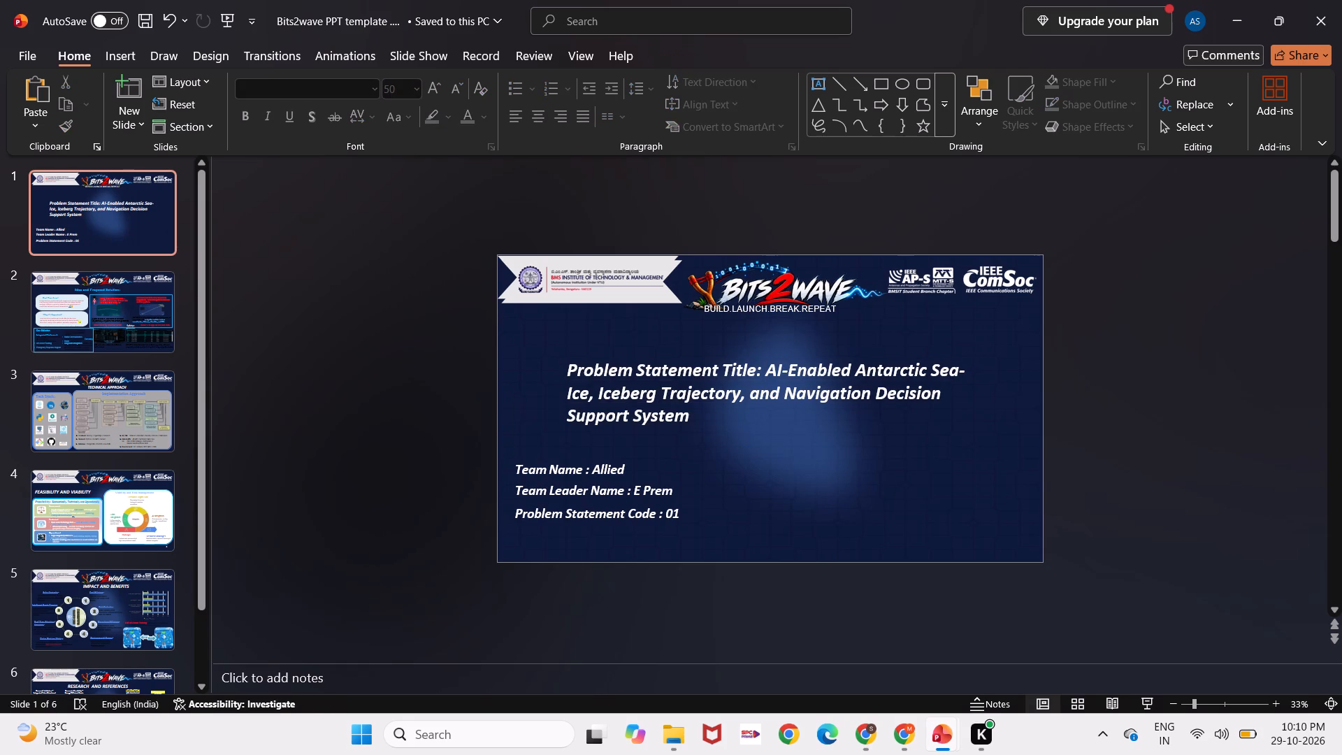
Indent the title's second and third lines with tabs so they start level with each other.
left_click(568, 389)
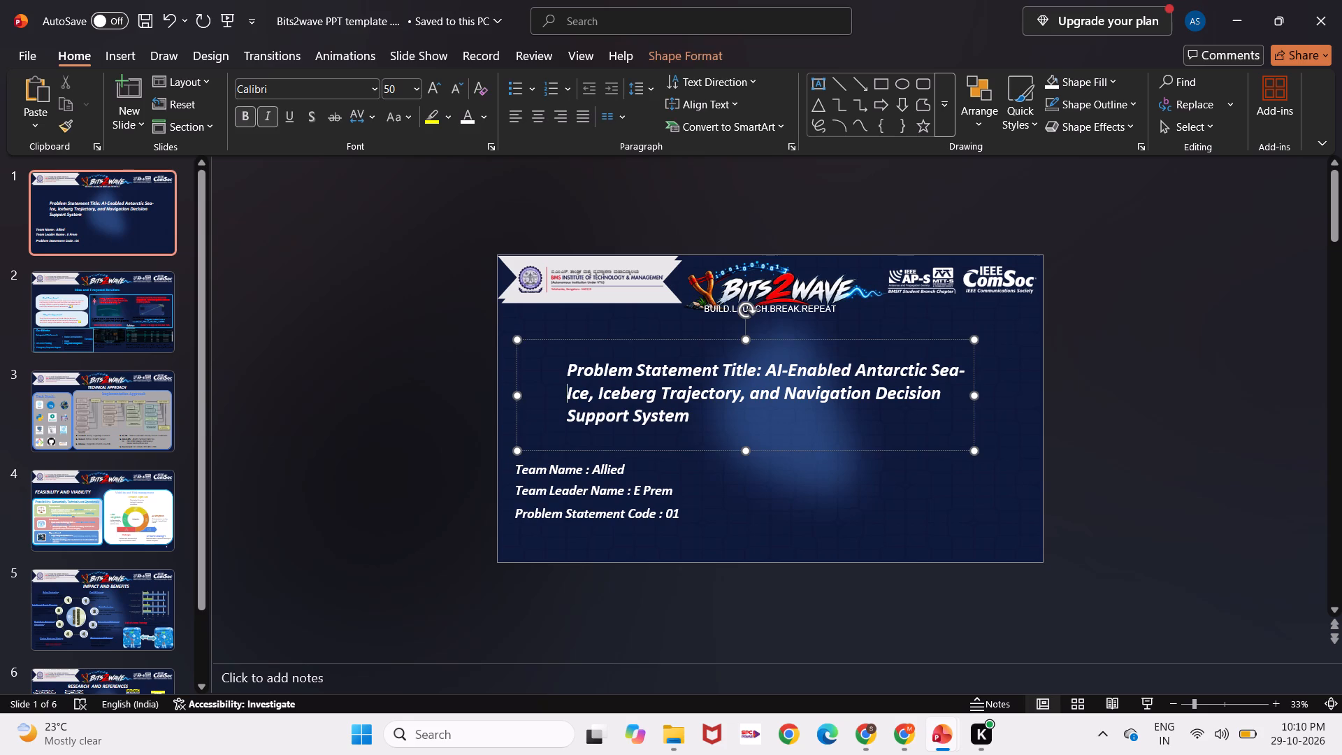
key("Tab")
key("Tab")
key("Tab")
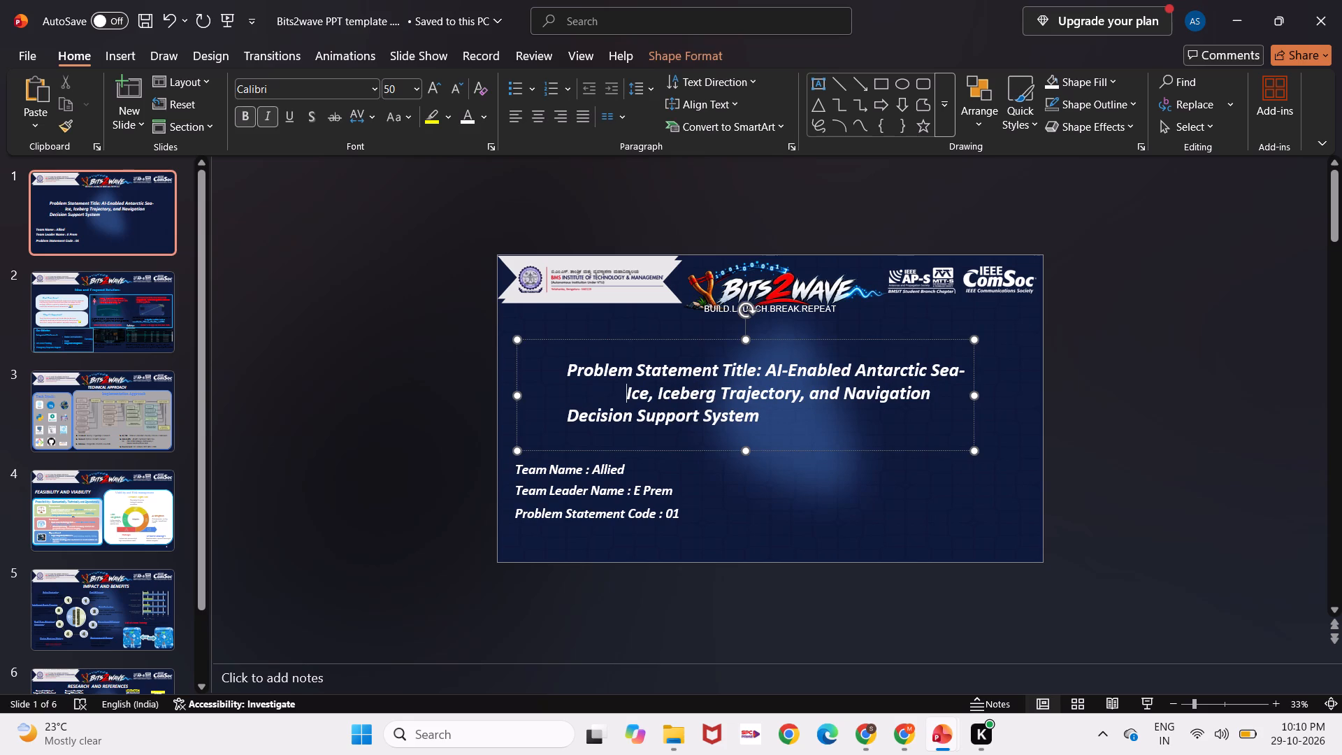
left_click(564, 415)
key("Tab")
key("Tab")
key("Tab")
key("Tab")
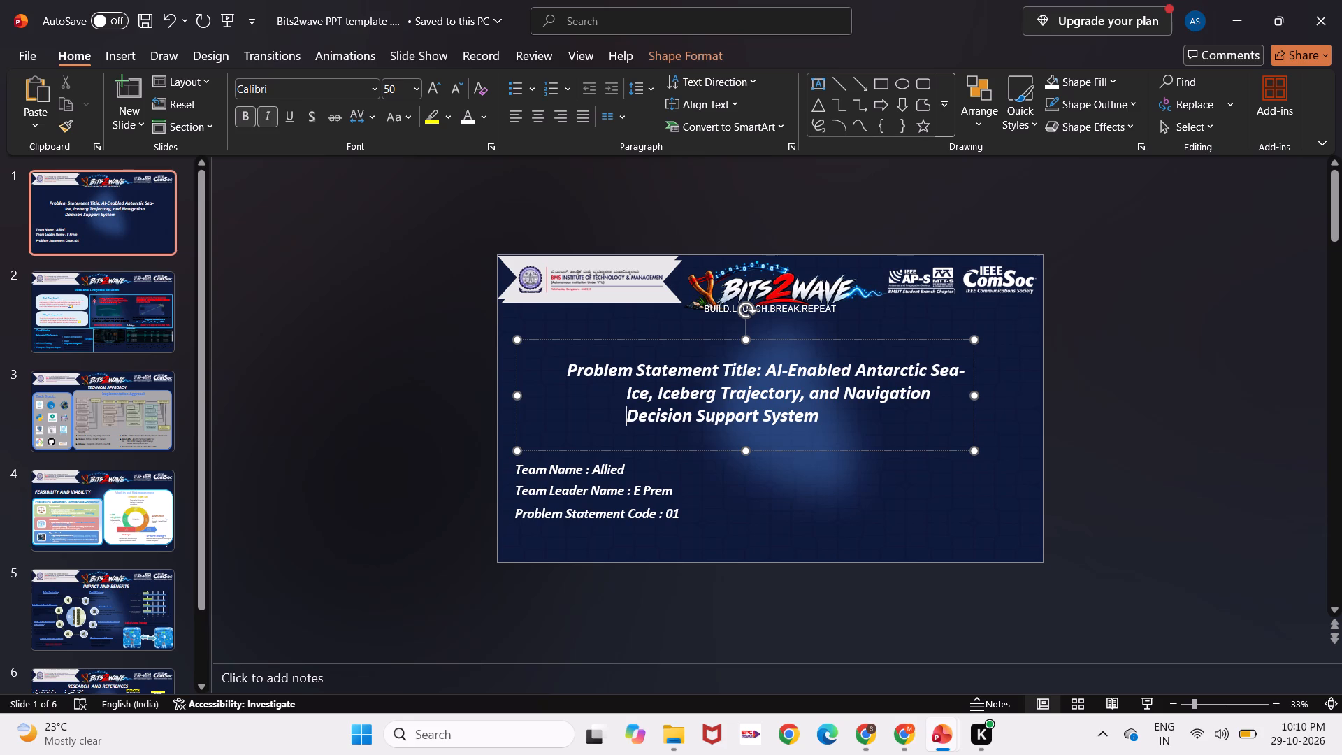
Centre the slide 1 title and remove the extra tabs before "Decision" and "Ice", keeping a space after "Navigation".
left_click(542, 108)
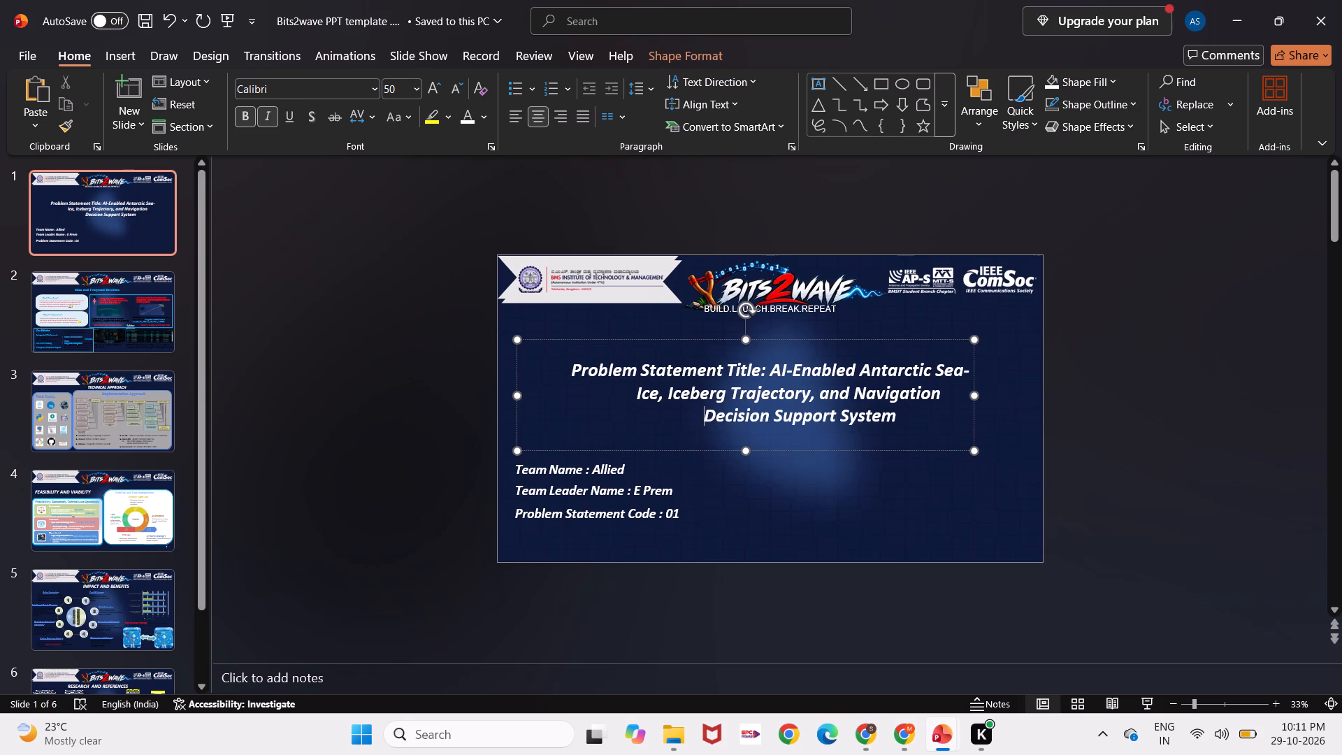
key("BackSpace")
key("BackSpace")
key("BackSpace")
key("BackSpace")
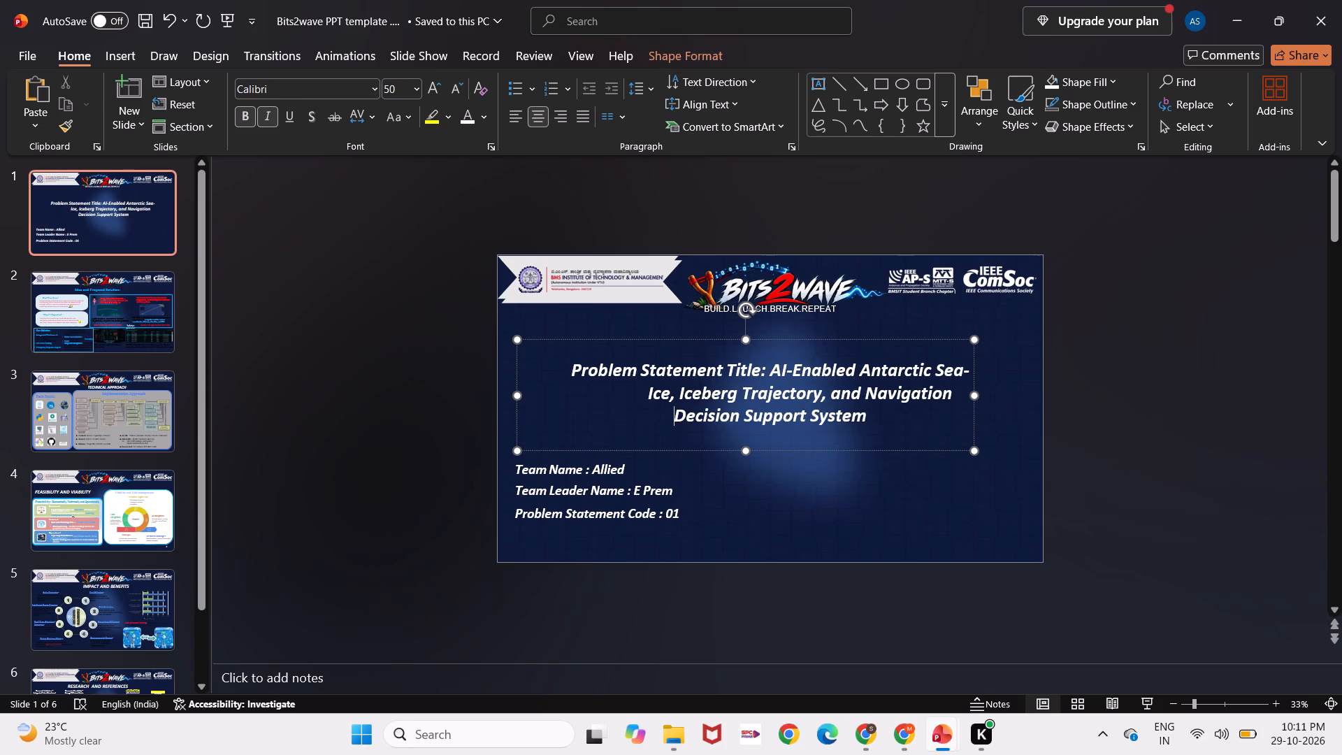
key("BackSpace")
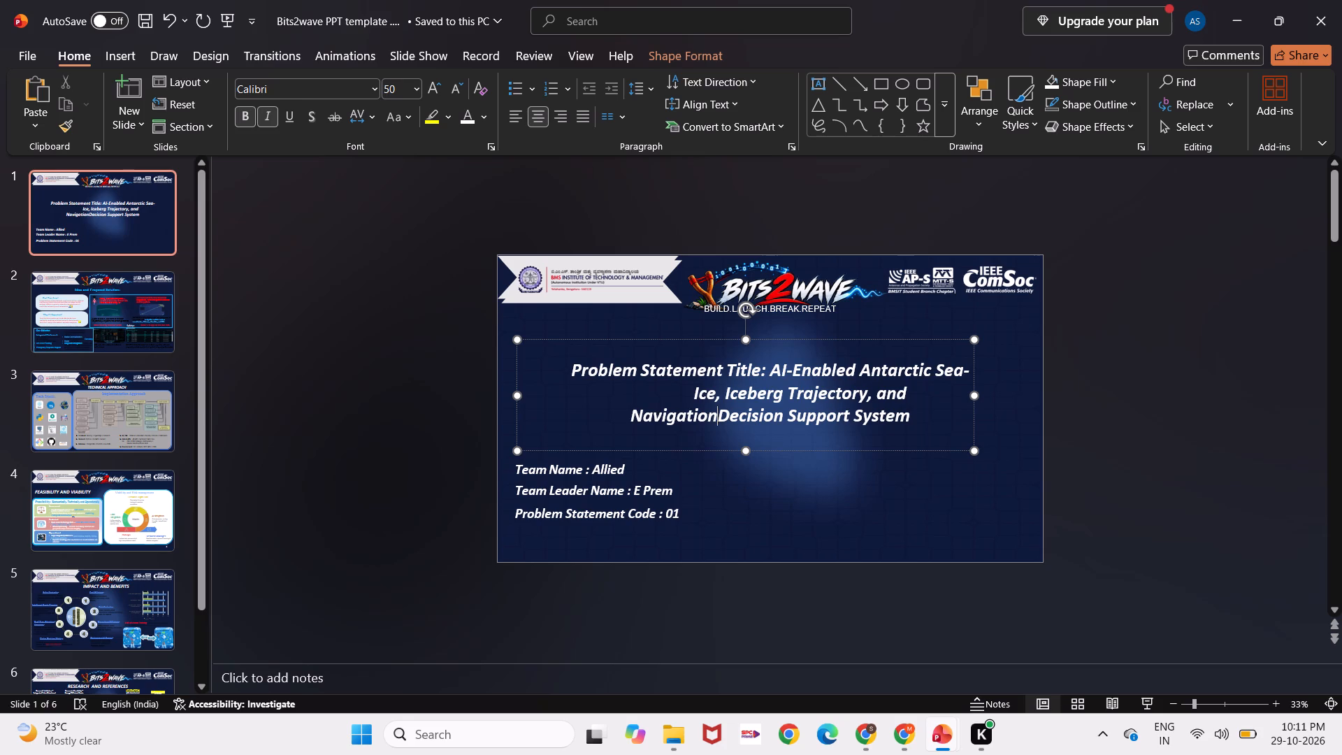
key("space")
left_click(642, 390)
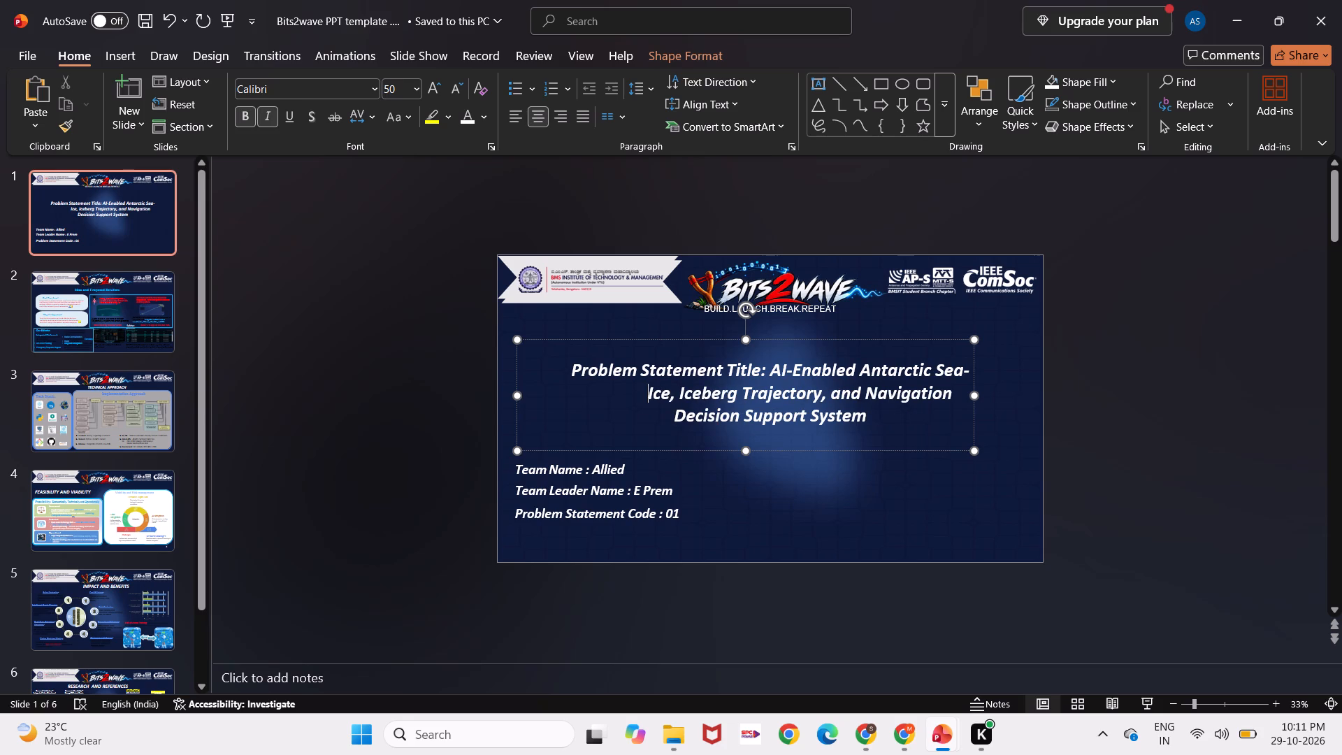
key("BackSpace")
key("BackSpace")
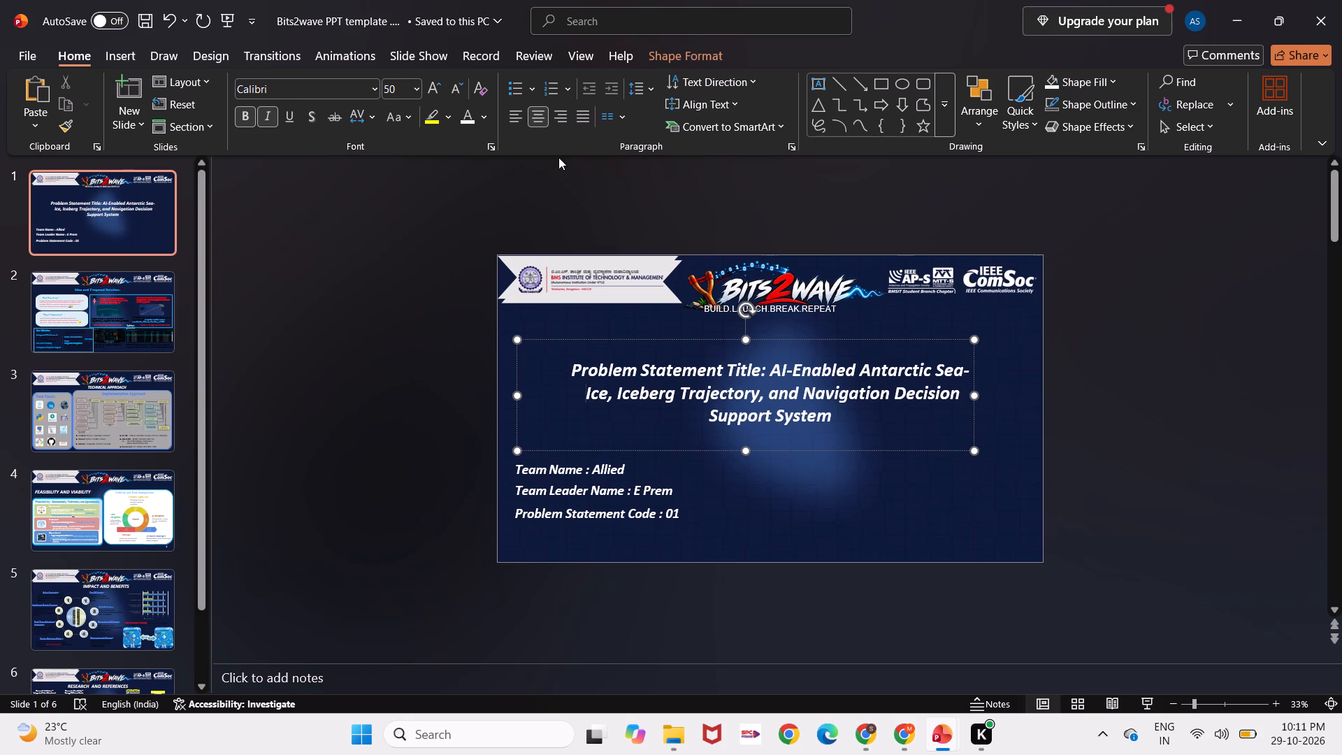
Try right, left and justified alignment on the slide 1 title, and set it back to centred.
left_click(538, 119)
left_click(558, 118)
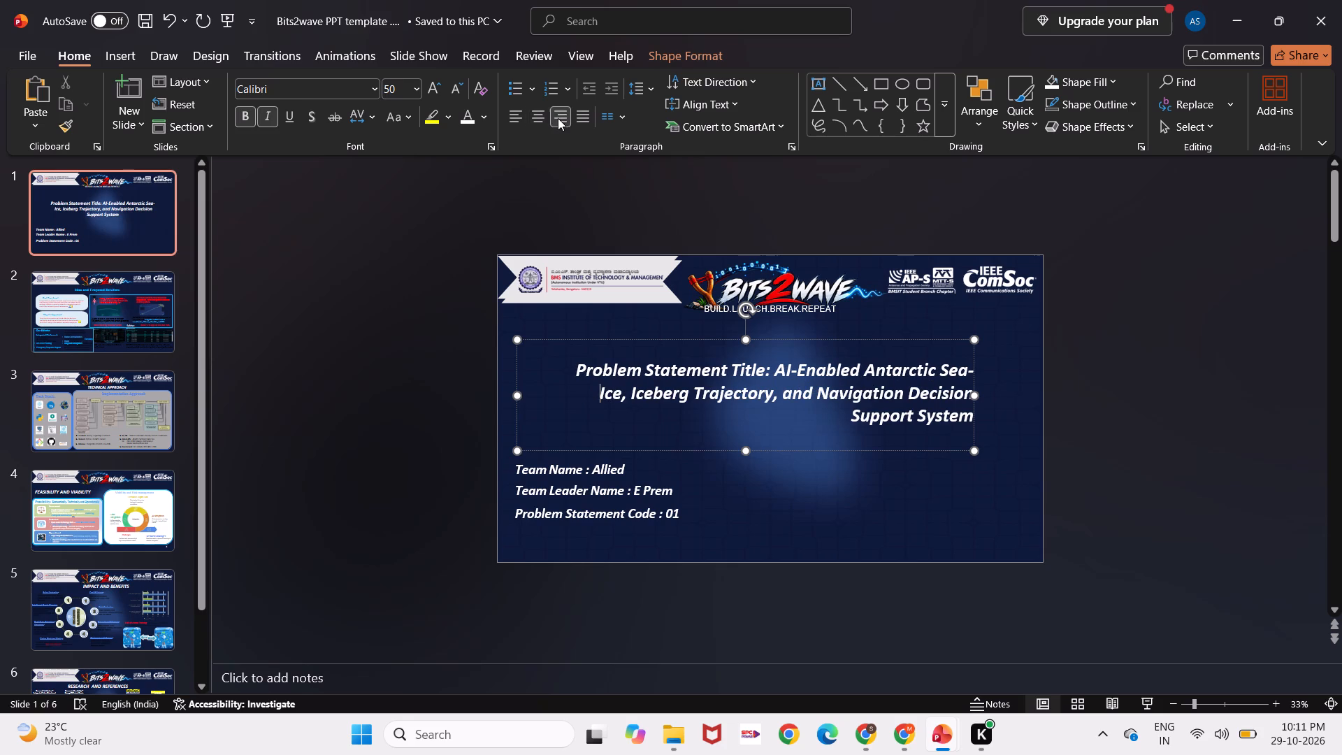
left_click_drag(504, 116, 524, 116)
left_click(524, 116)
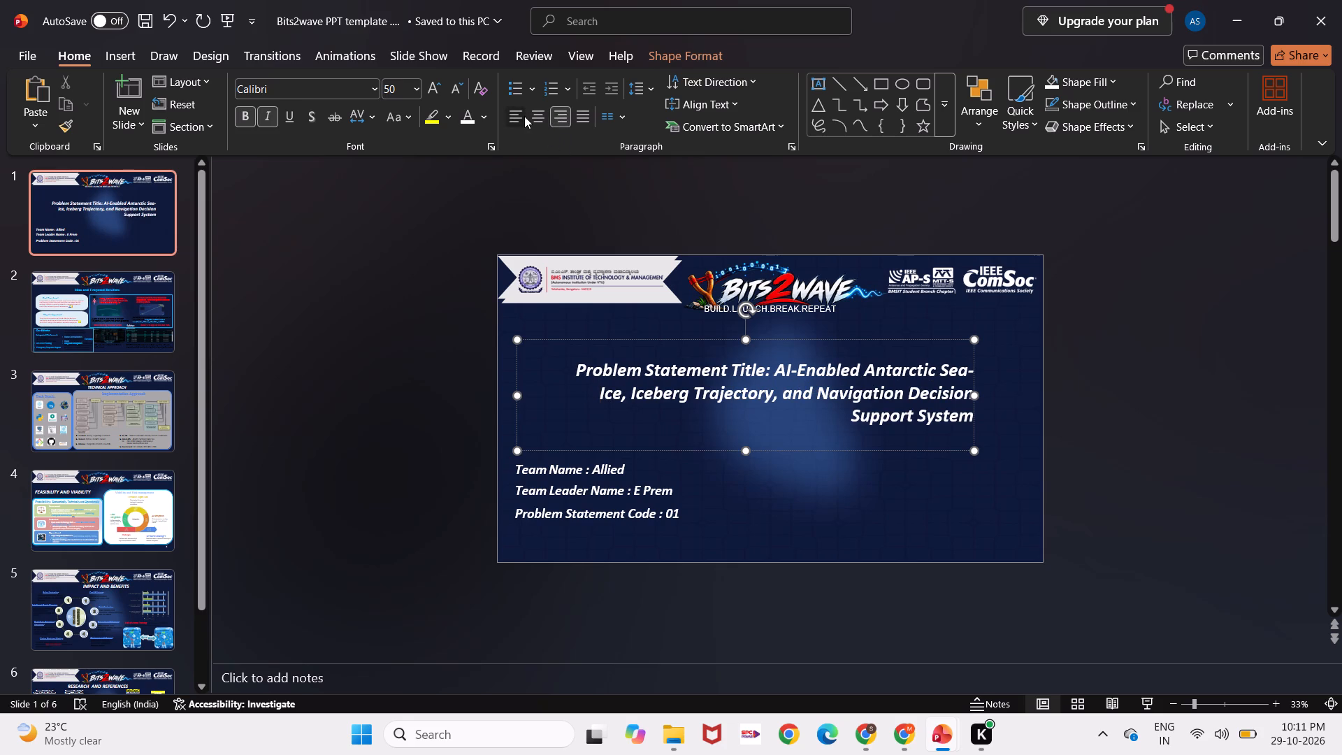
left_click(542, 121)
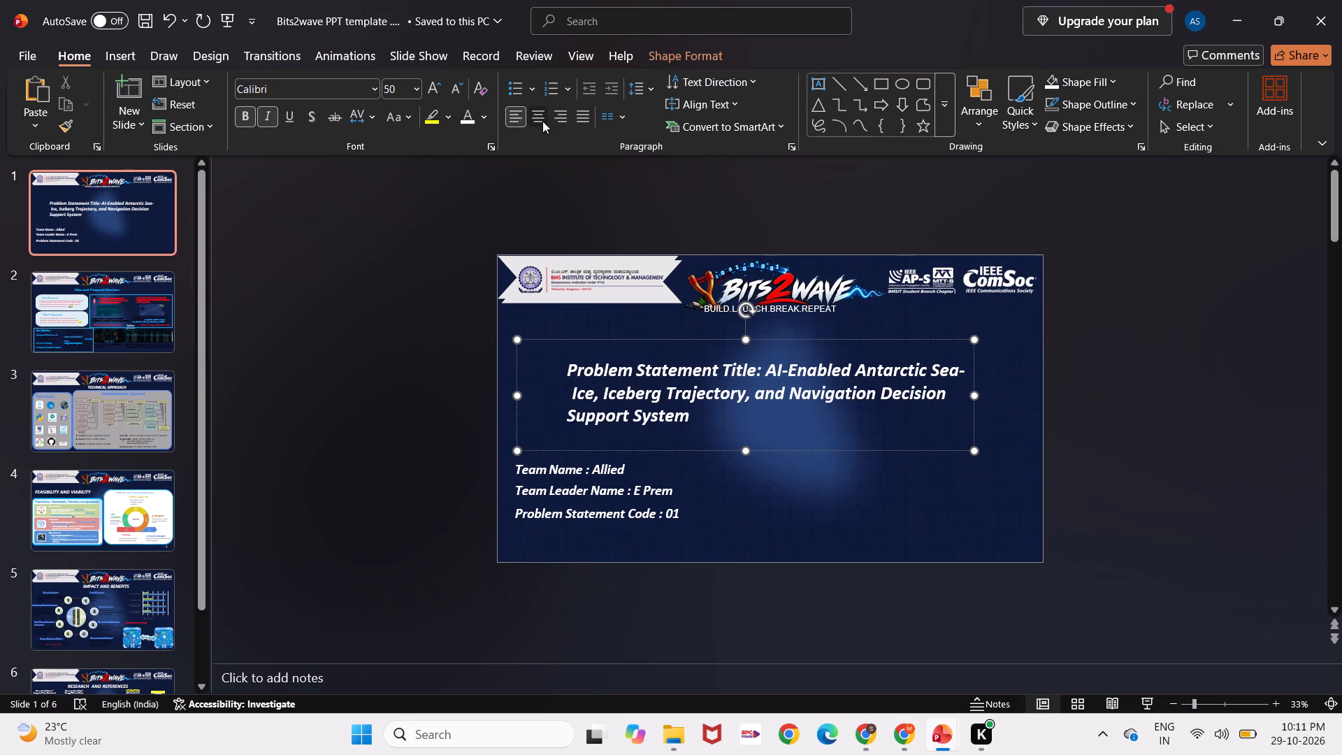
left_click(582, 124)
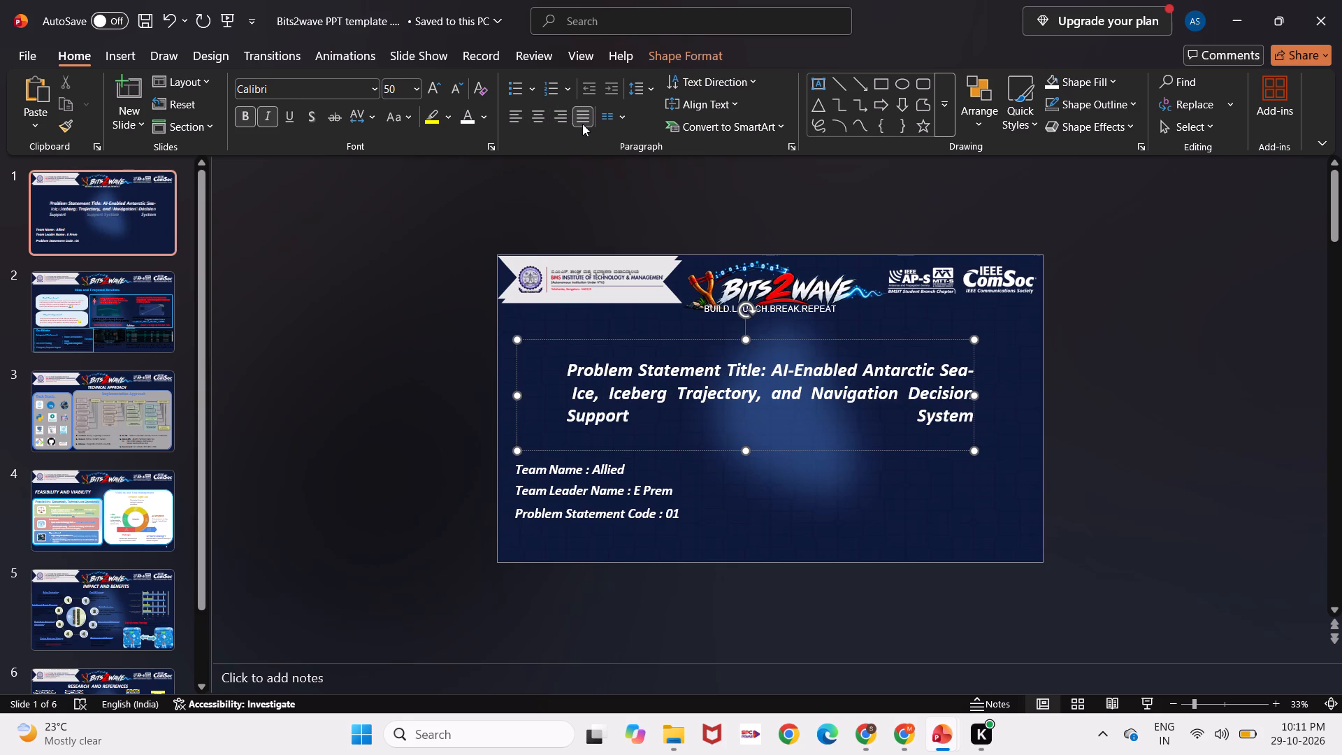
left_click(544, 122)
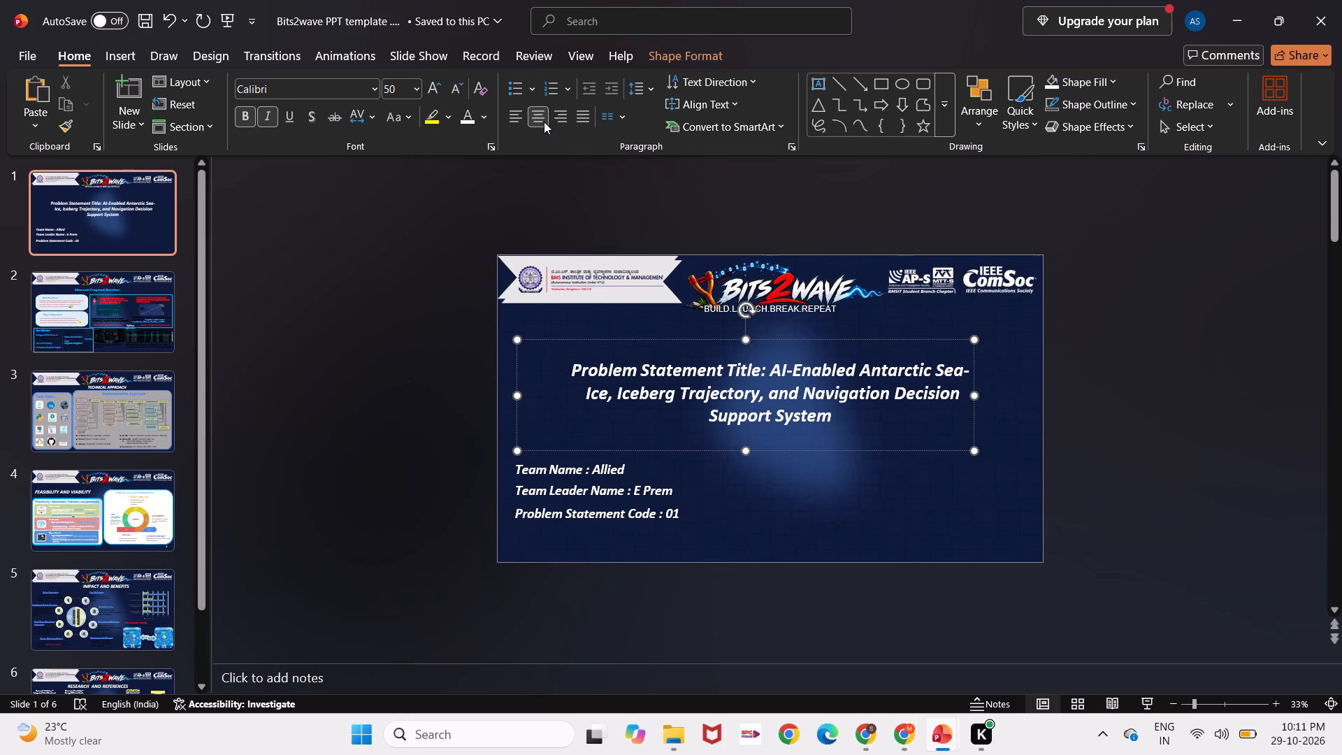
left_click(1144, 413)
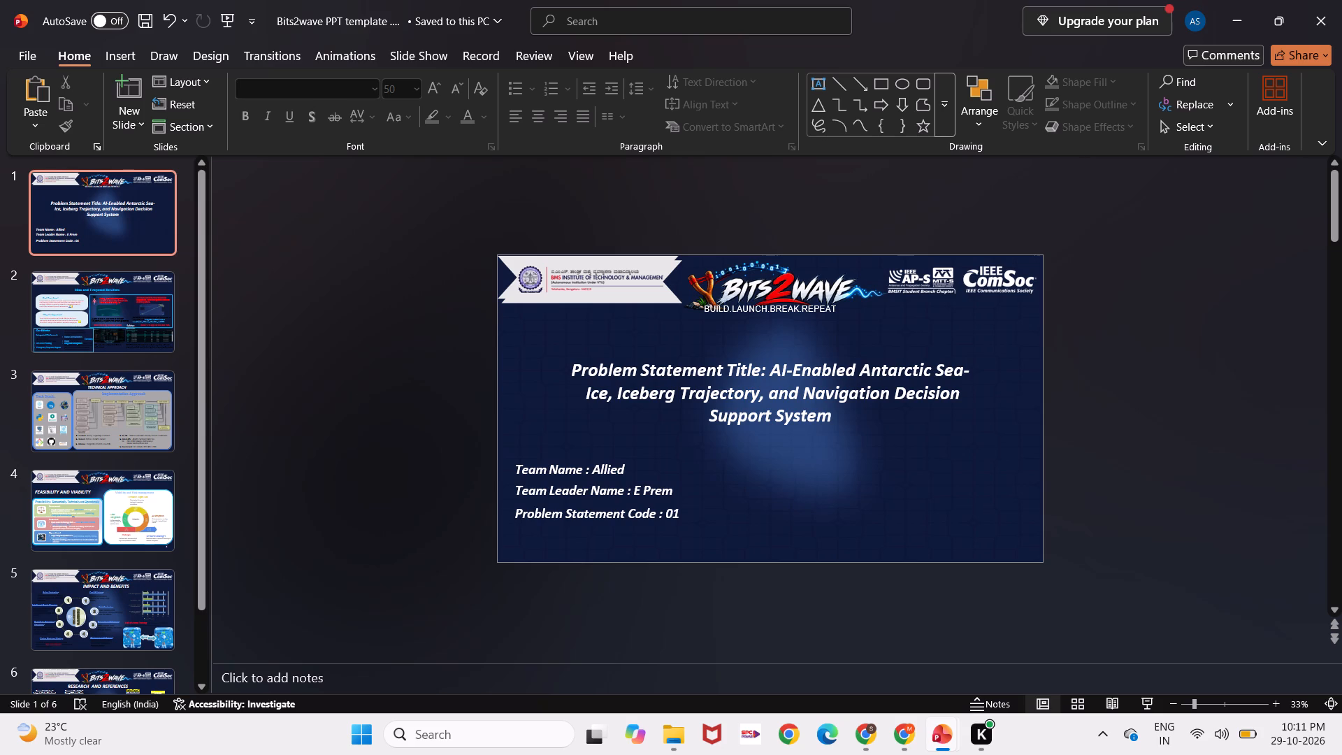
Save the presentation.
key("ctrl+s")
left_click(146, 16)
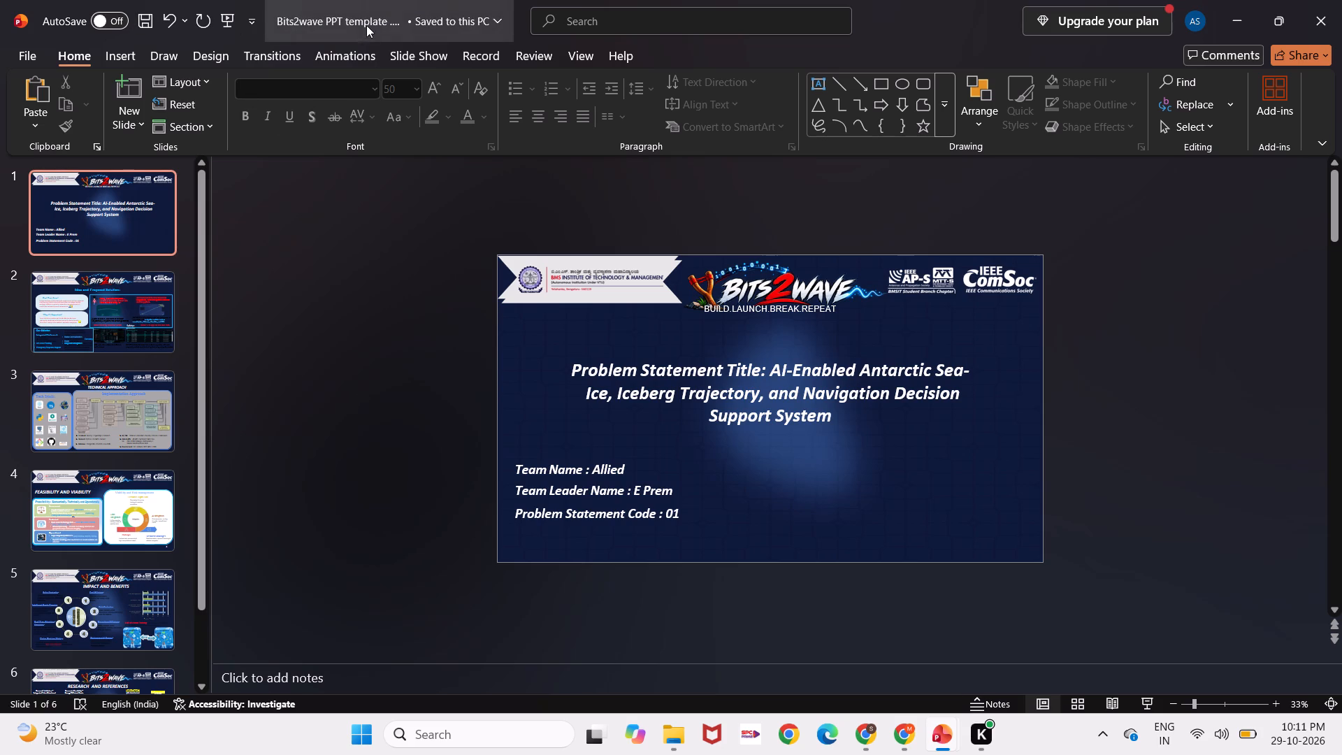
Switch to File Explorer and locate the Bits2wave PPT template presentation in the D--Download folder.
left_click(366, 24)
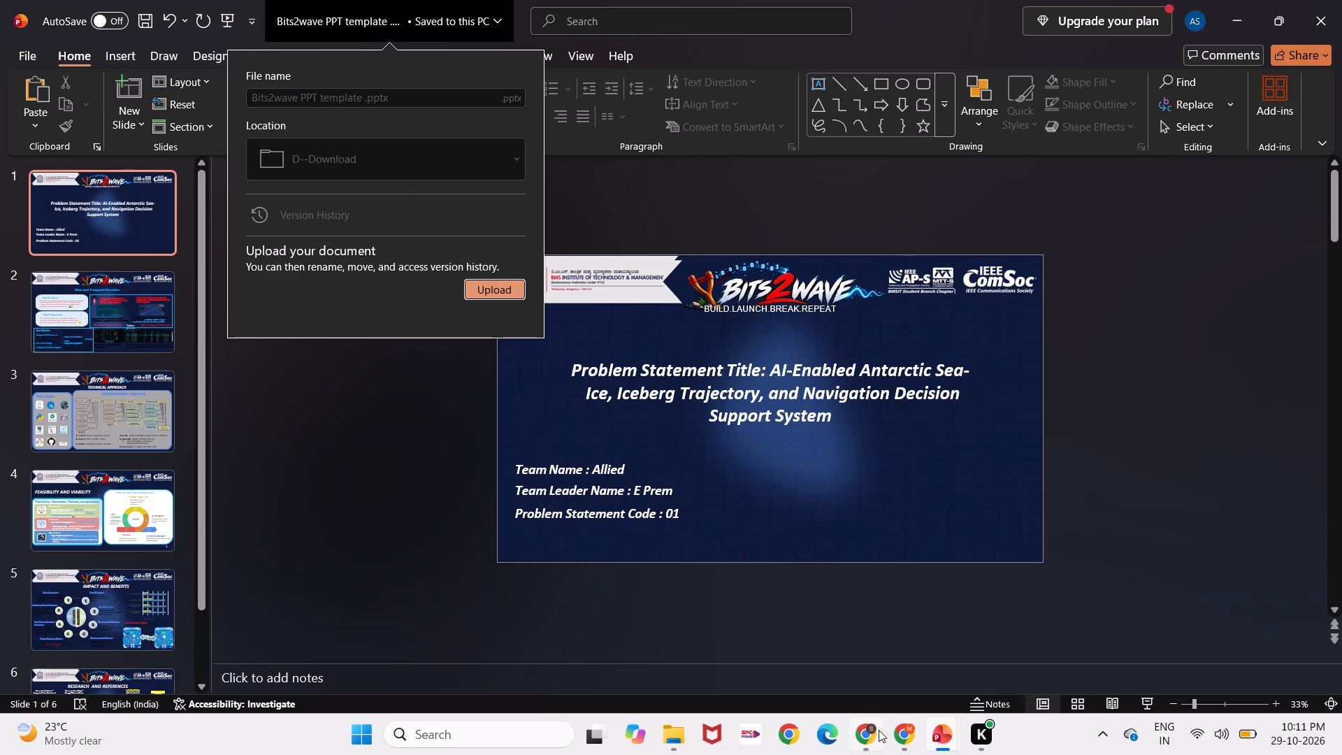
left_click(677, 736)
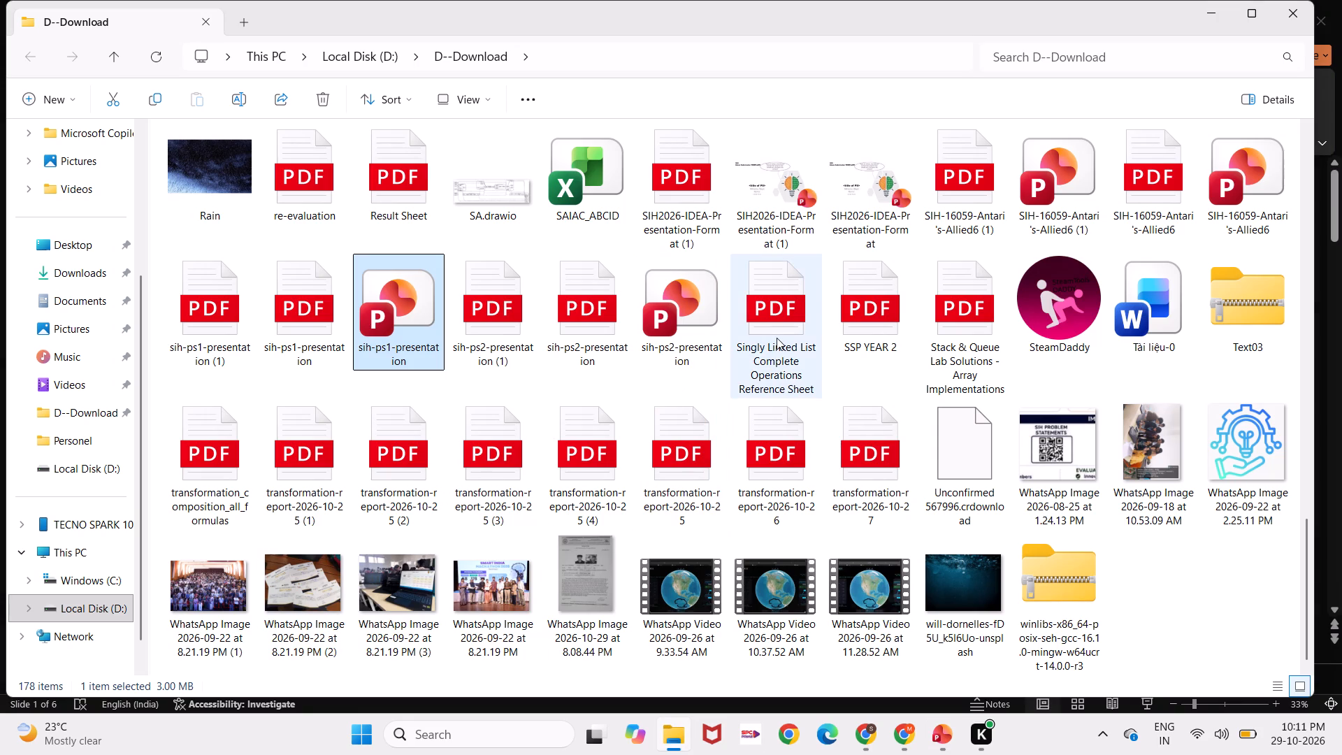
scroll(777, 338, "up", 9)
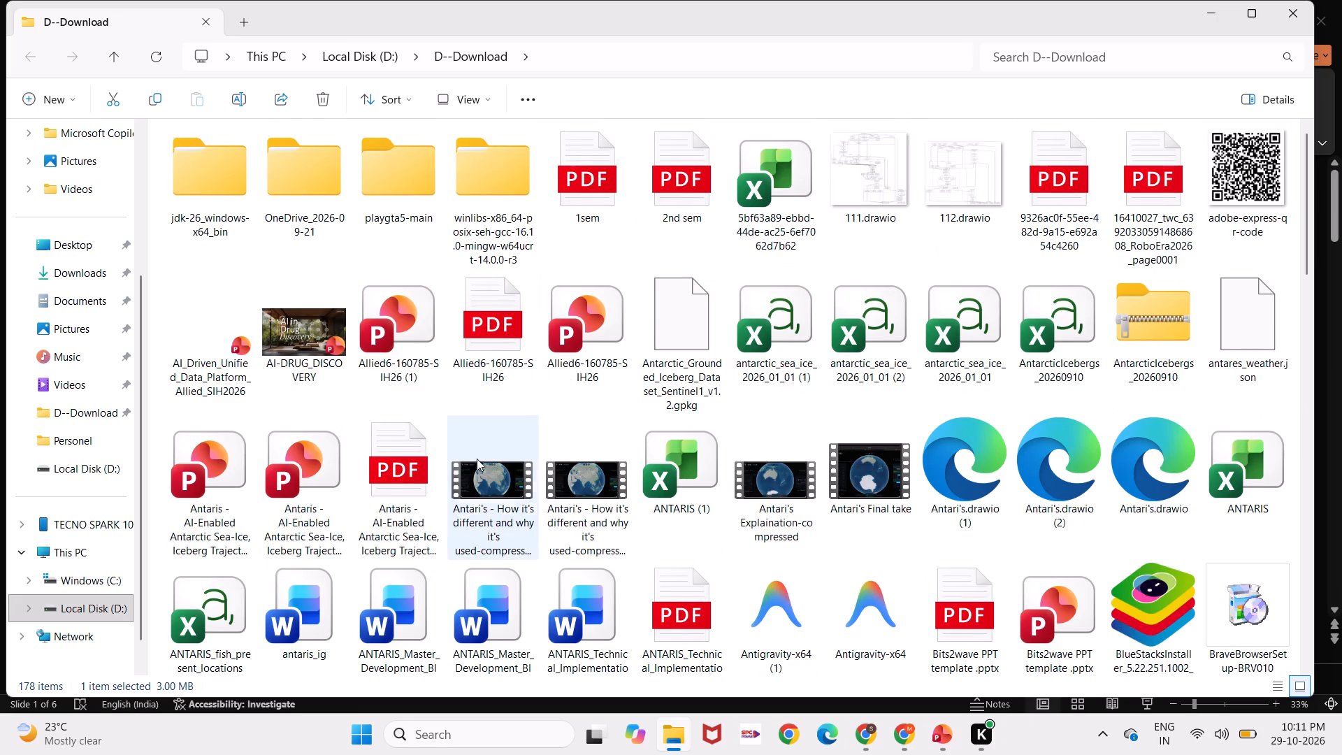
scroll(864, 515, "down", 2)
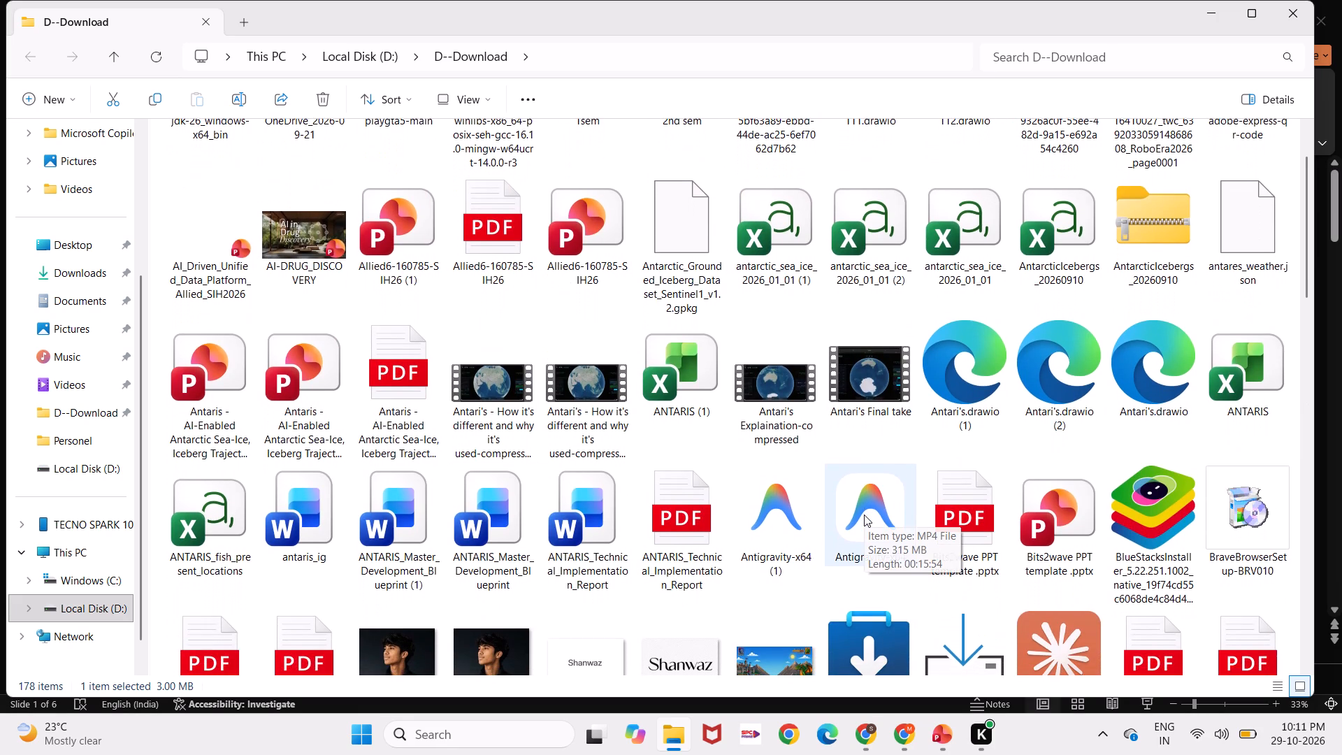
scroll(864, 515, "down", 3)
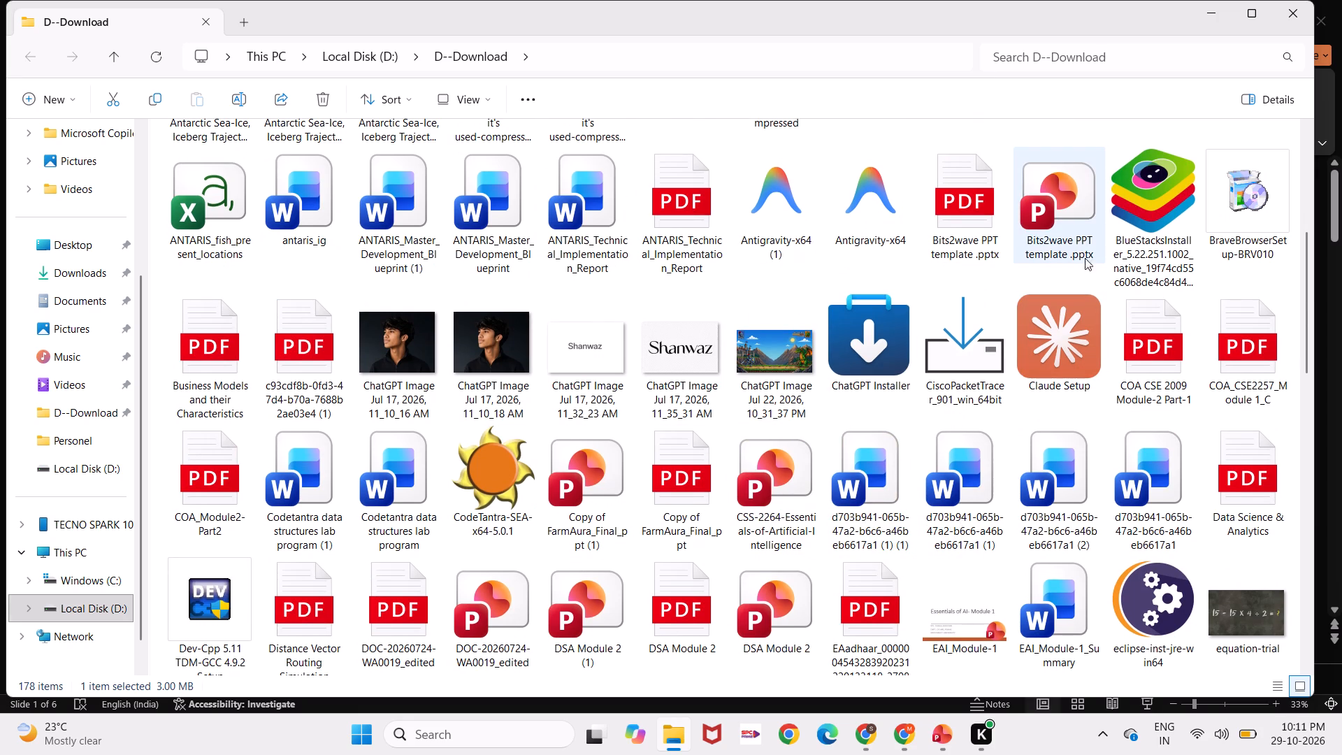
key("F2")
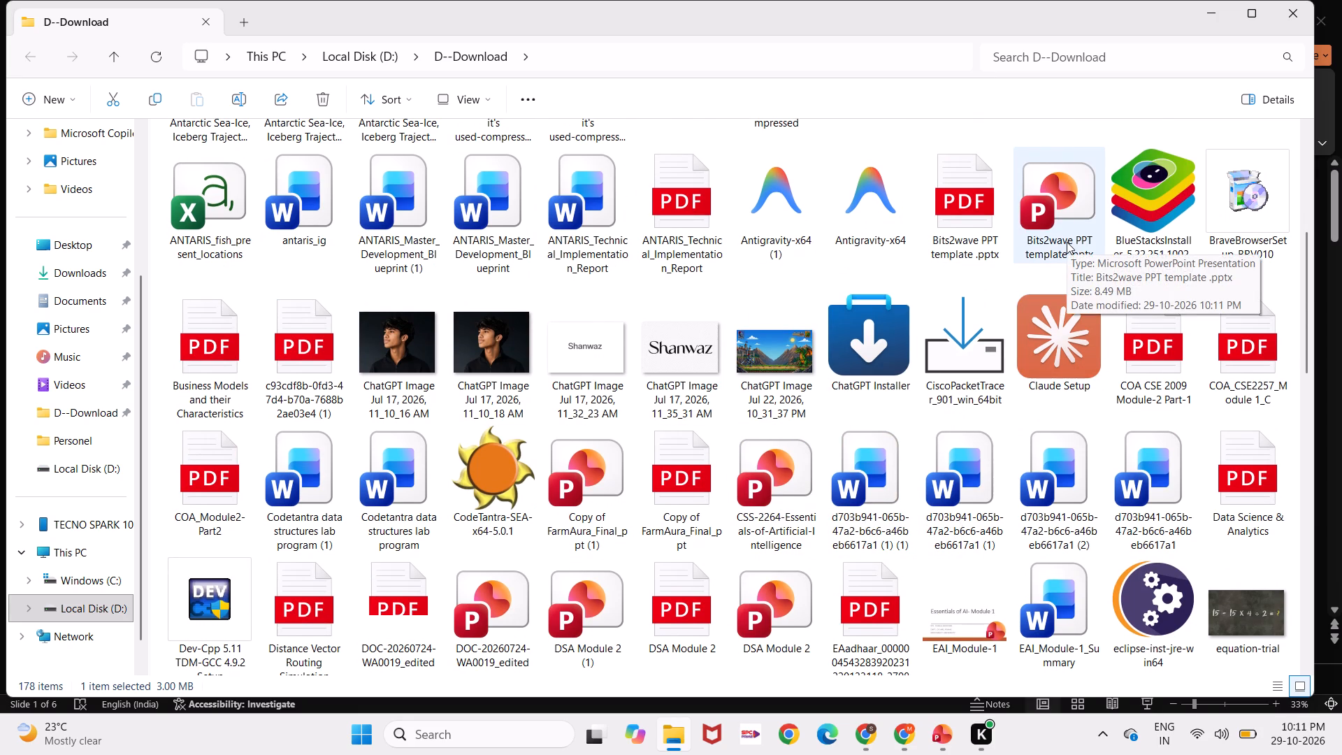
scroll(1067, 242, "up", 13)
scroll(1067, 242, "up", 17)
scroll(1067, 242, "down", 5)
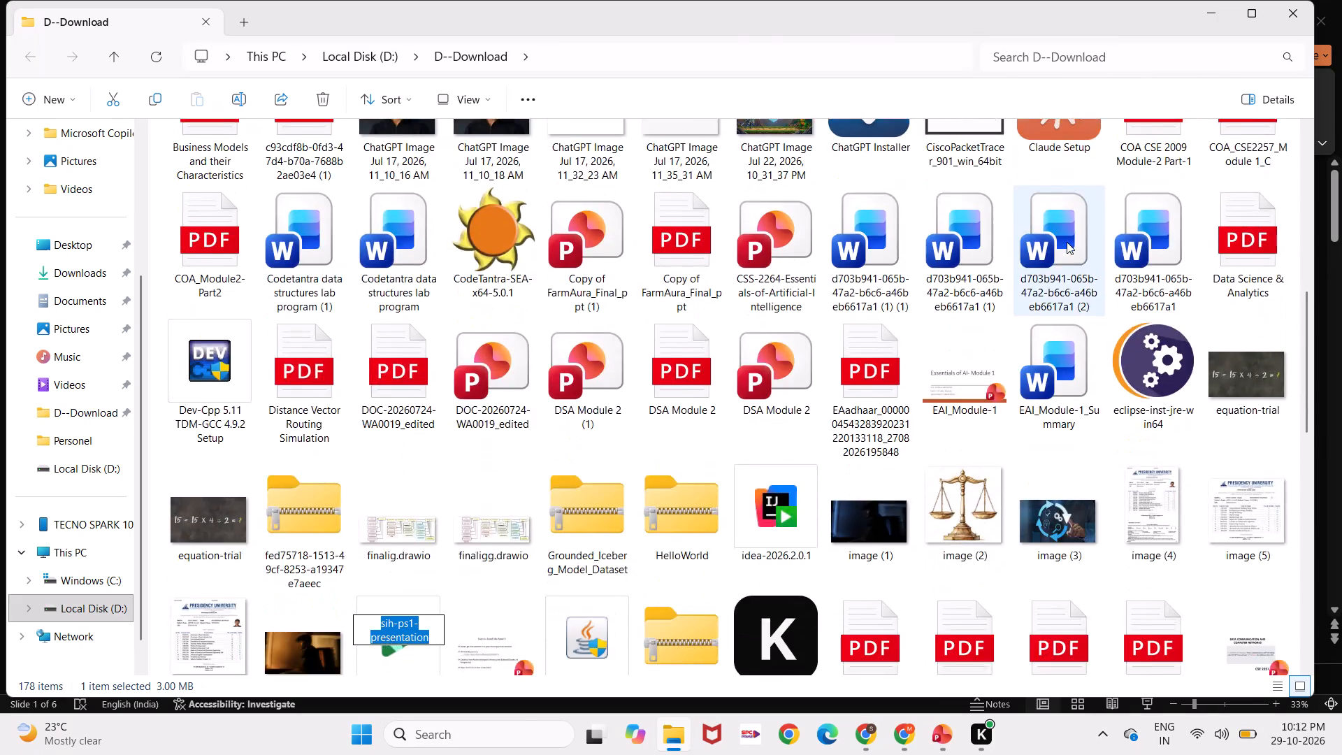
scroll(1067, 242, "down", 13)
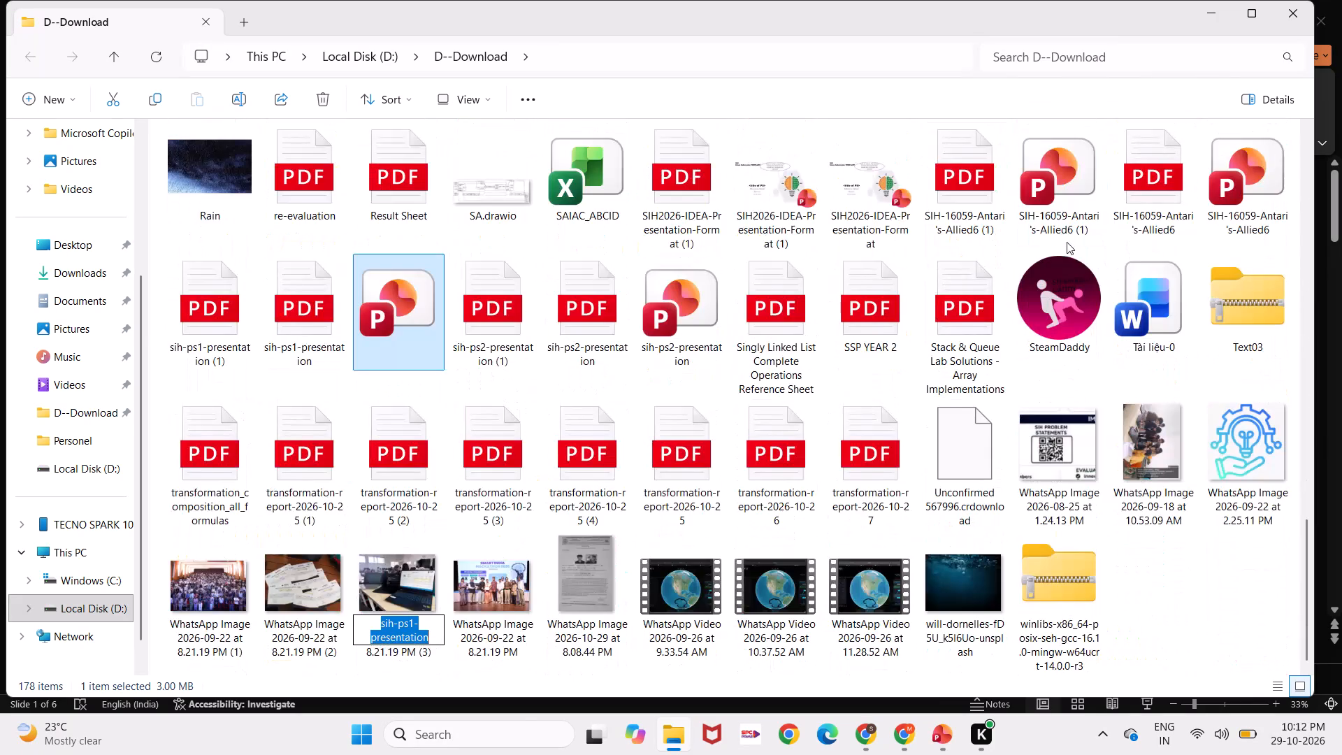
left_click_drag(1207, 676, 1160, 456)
Rename the Bits2wave PPT template presentation in the D--Download folder as Allied-Bit2wave.
scroll(1160, 456, "up", 1)
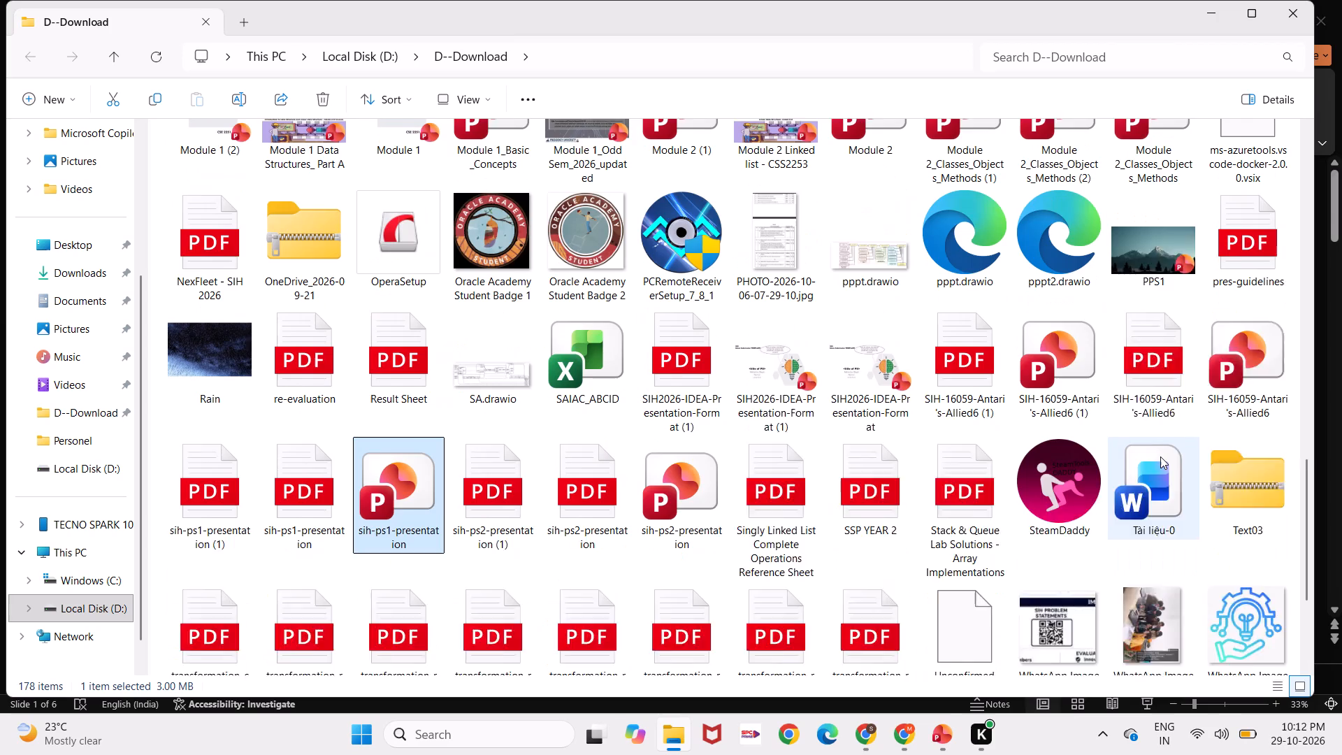
scroll(1160, 456, "up", 5)
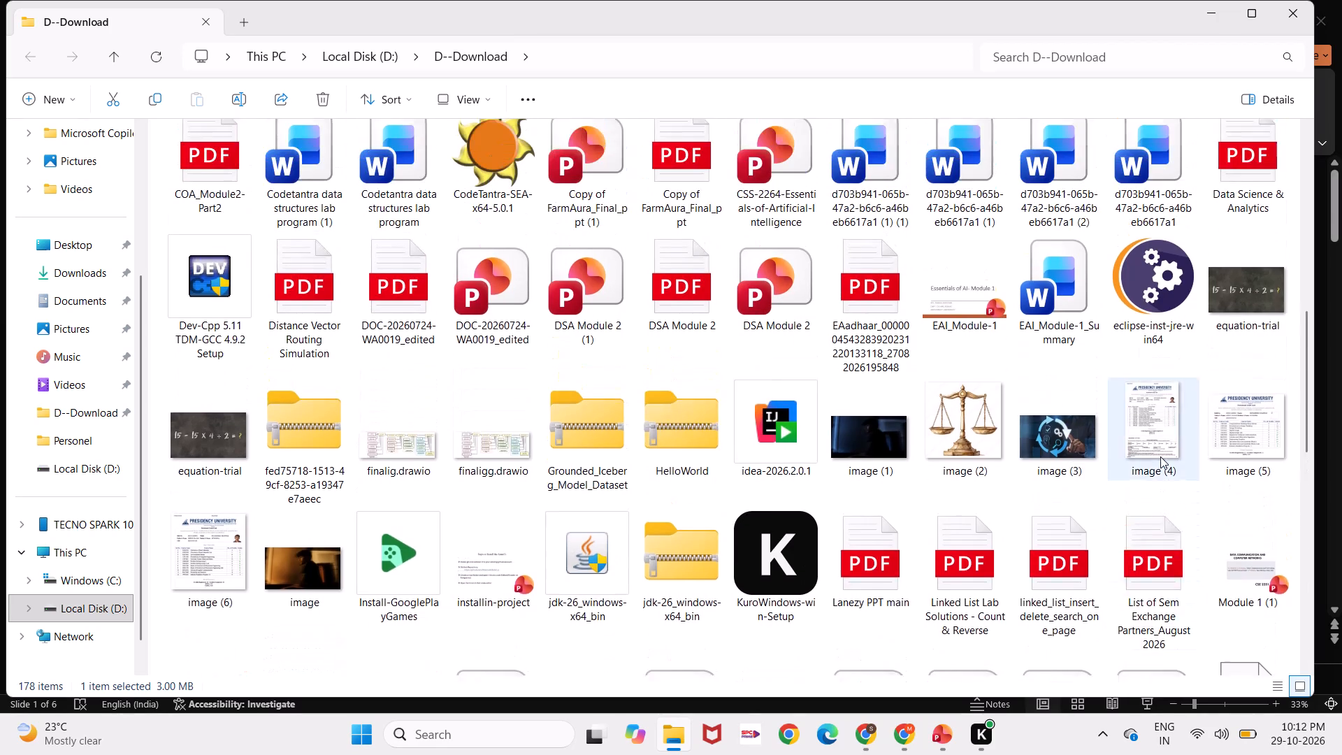
scroll(1160, 456, "up", 3)
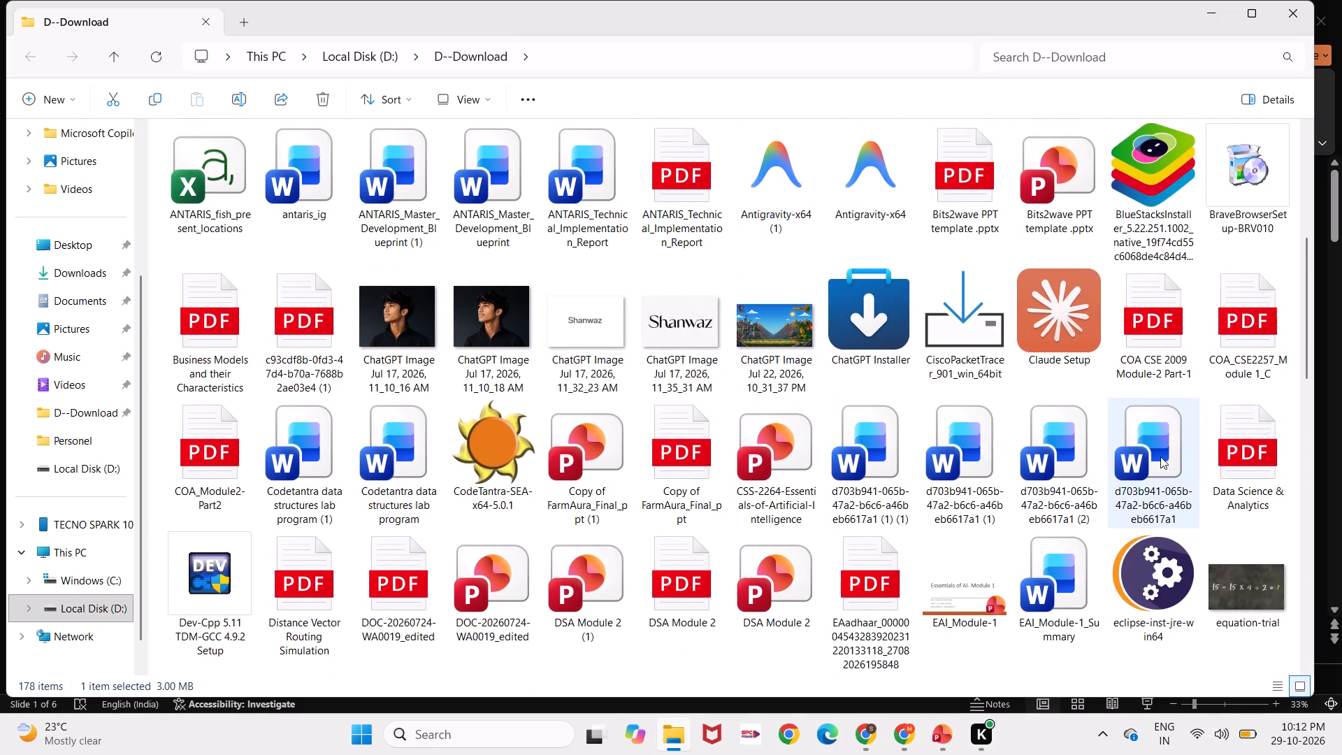
scroll(1160, 456, "up", 1)
left_click(1039, 193)
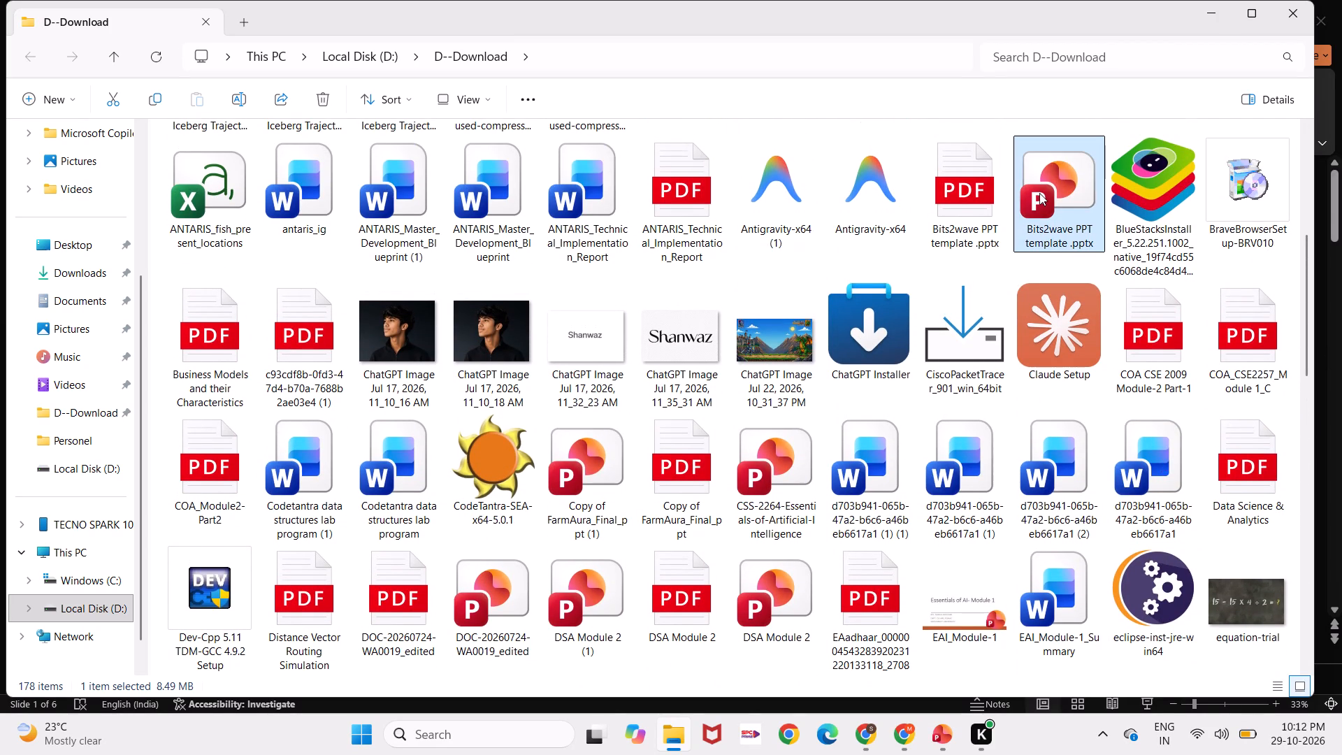
key("F2")
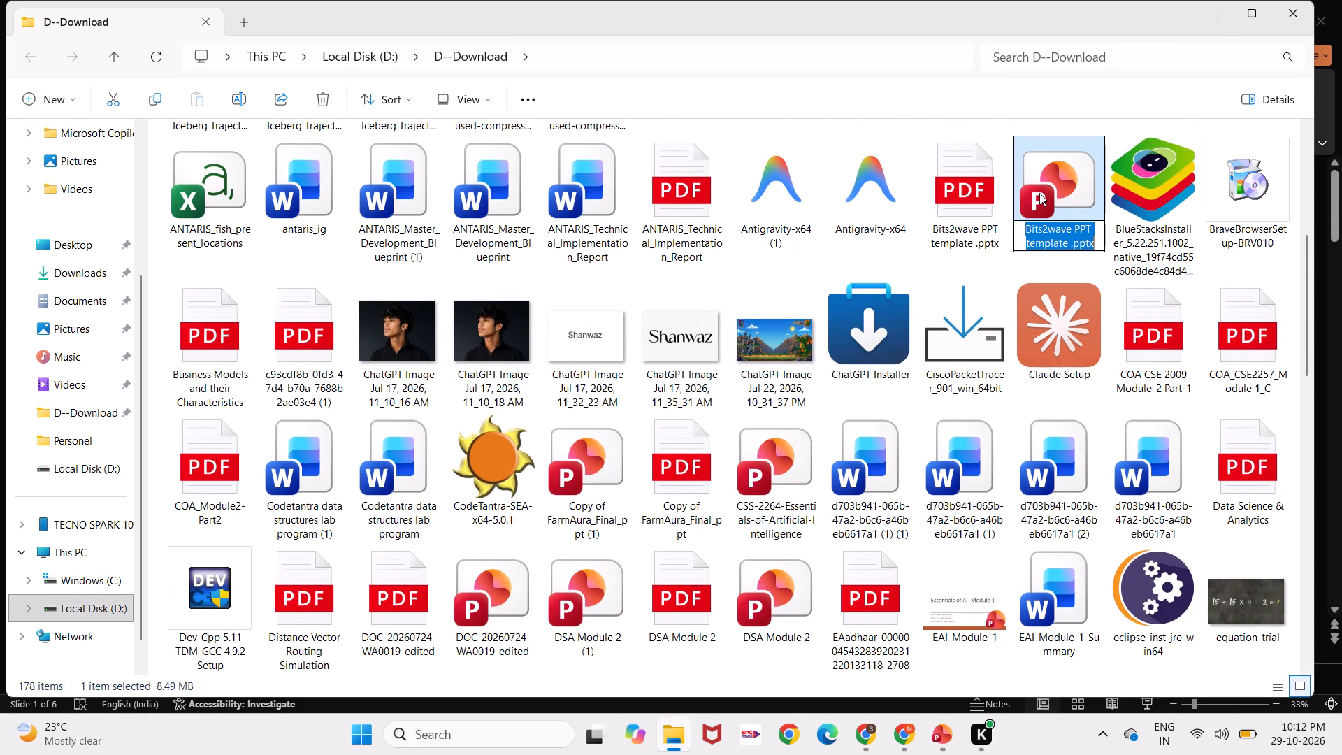
type("Allied-b")
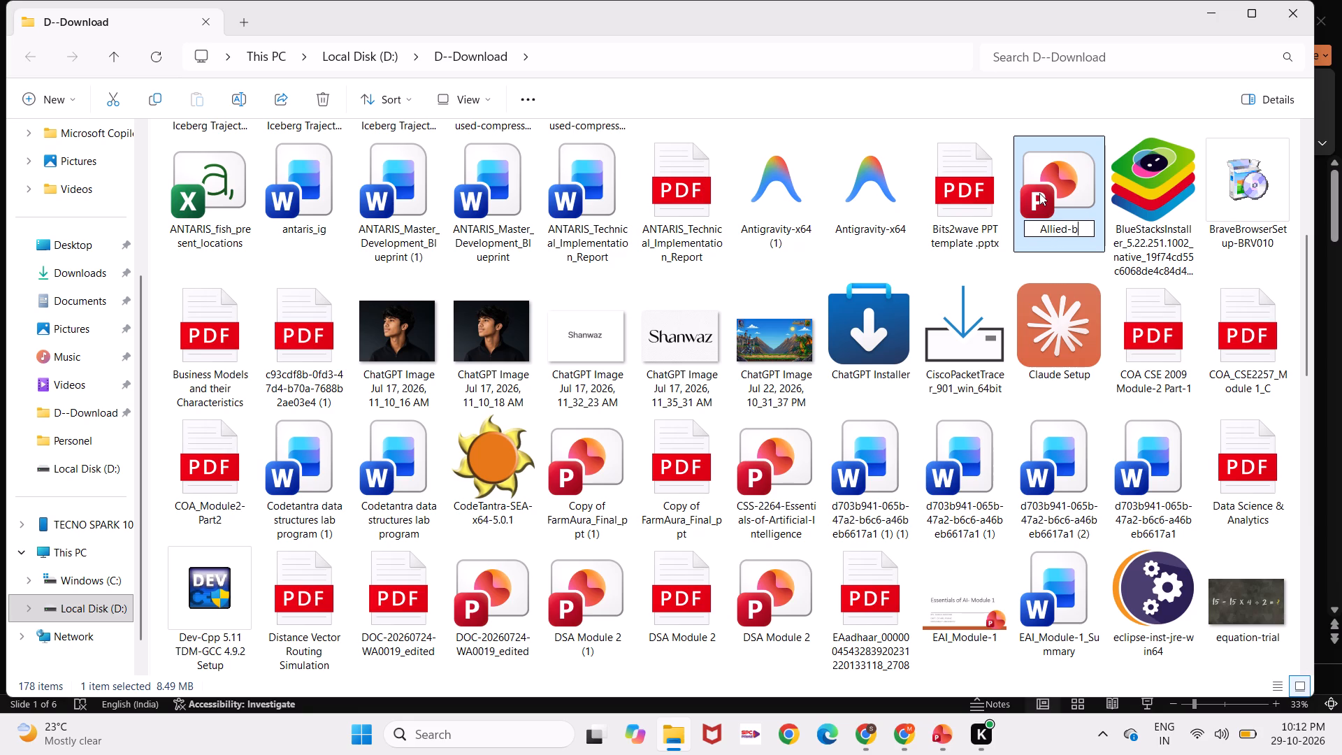
key("BackSpace")
type("Bit2wave")
key("BackSpace")
key("e")
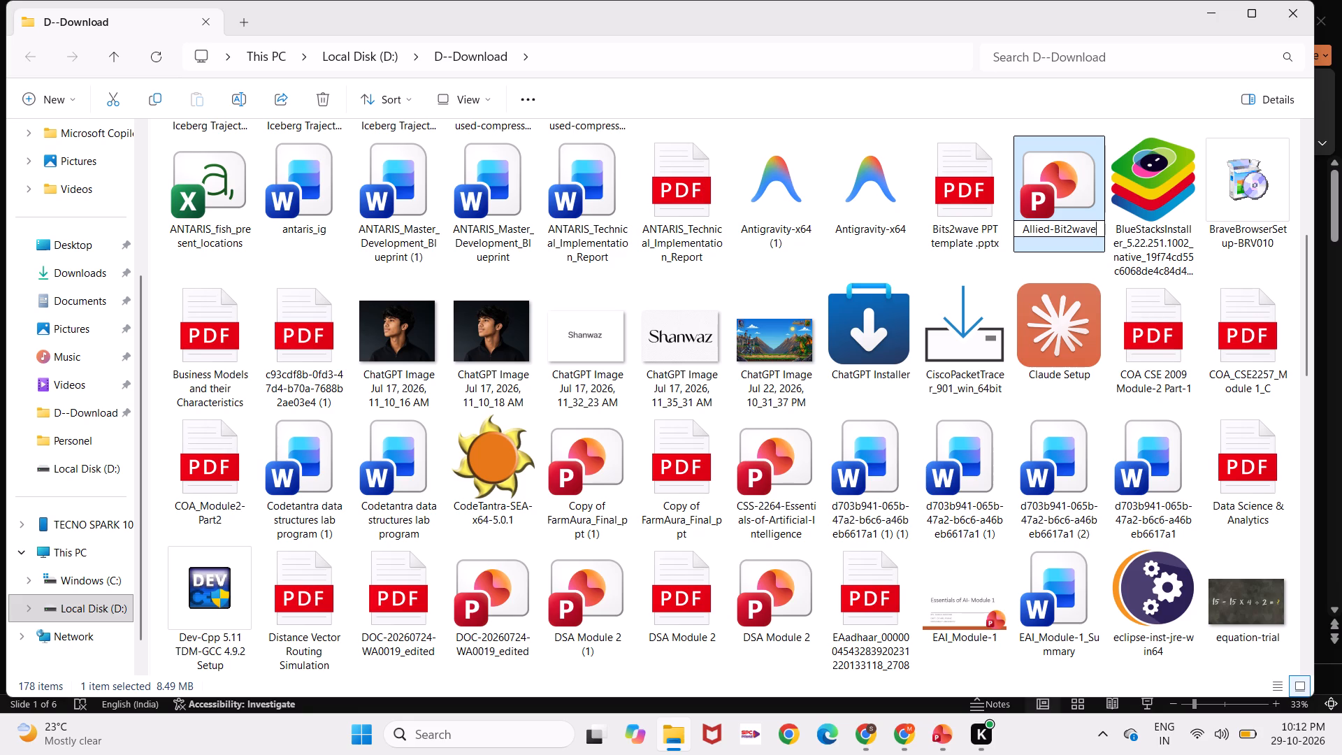
key("Return")
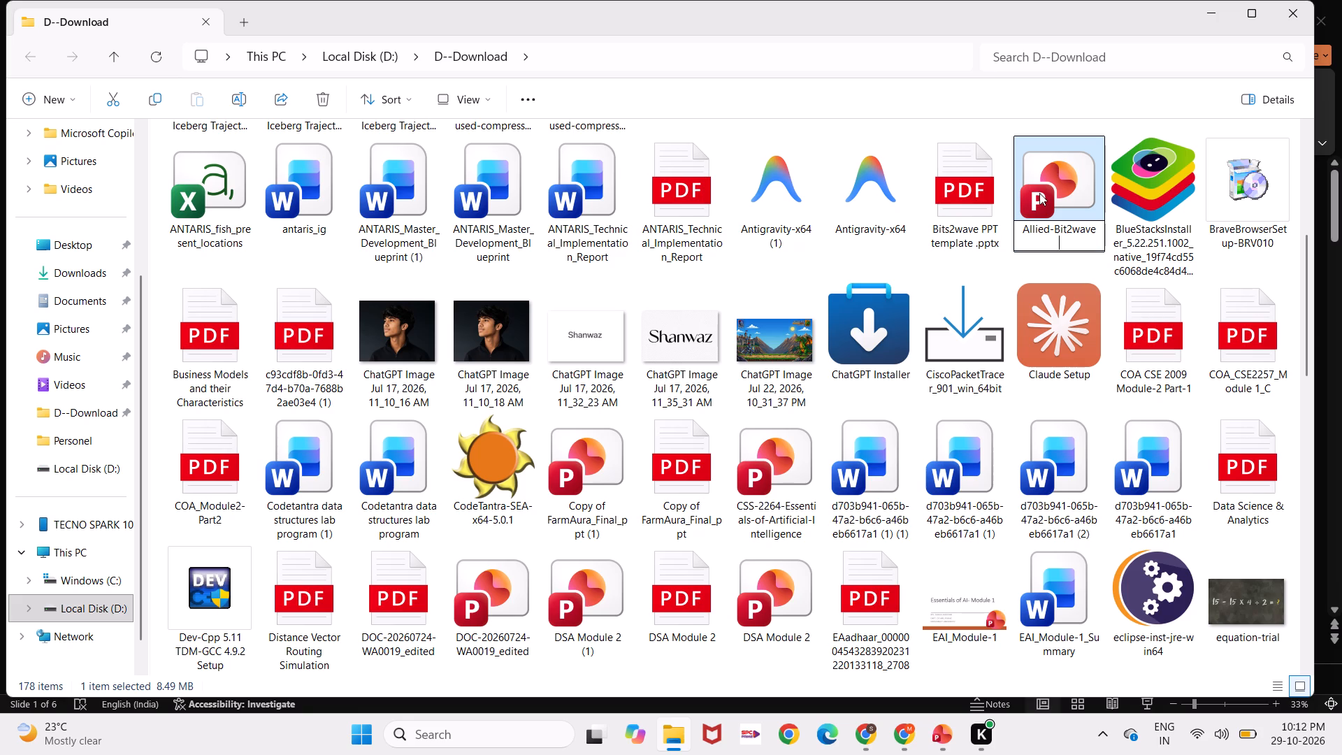
left_click(1039, 193)
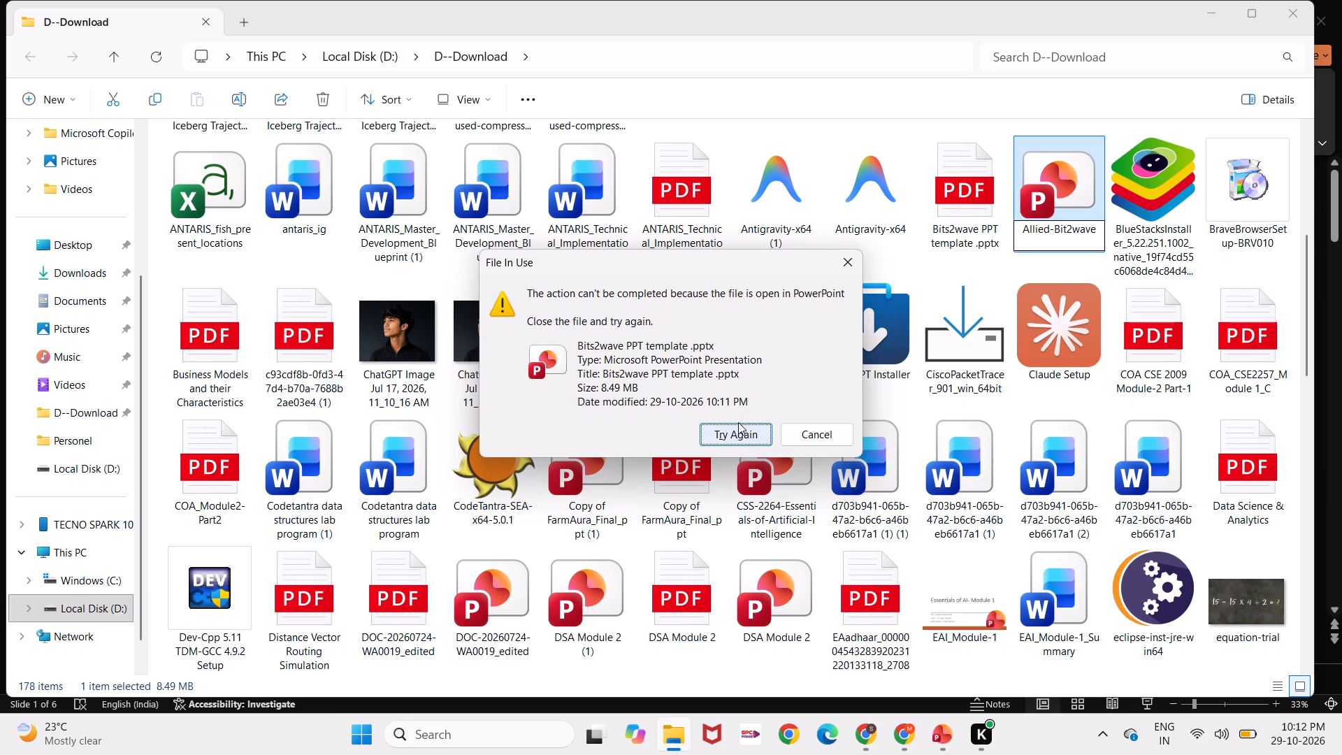
Close the Bits2wave presentation window in PowerPoint and retry the pending file rename.
left_click(937, 729)
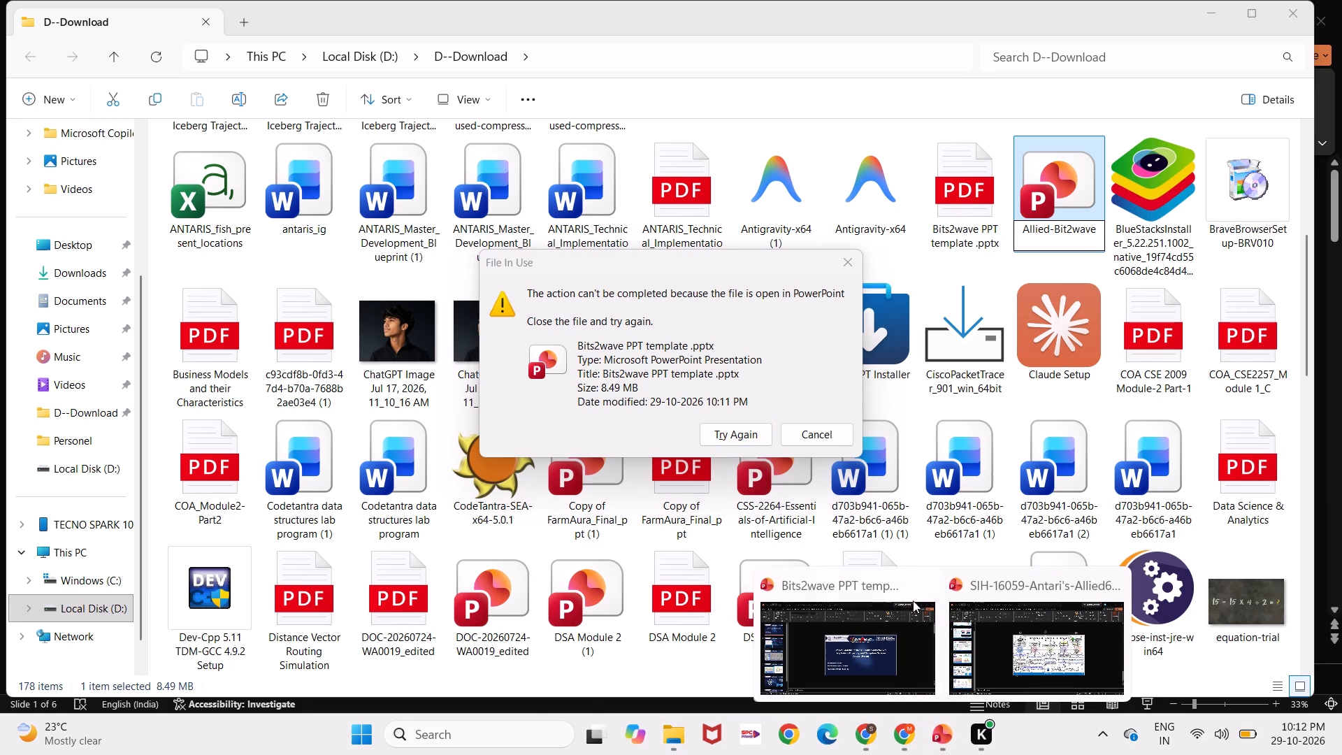
left_click(923, 590)
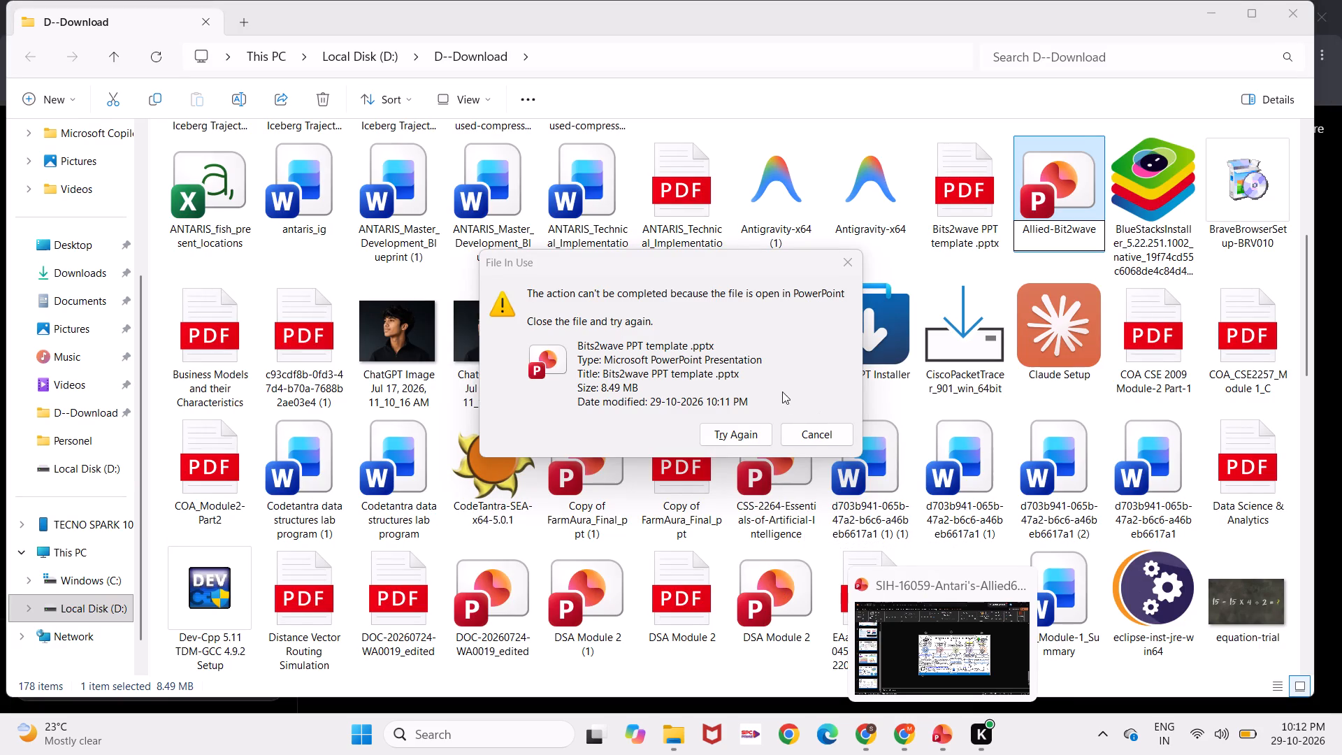
left_click(745, 430)
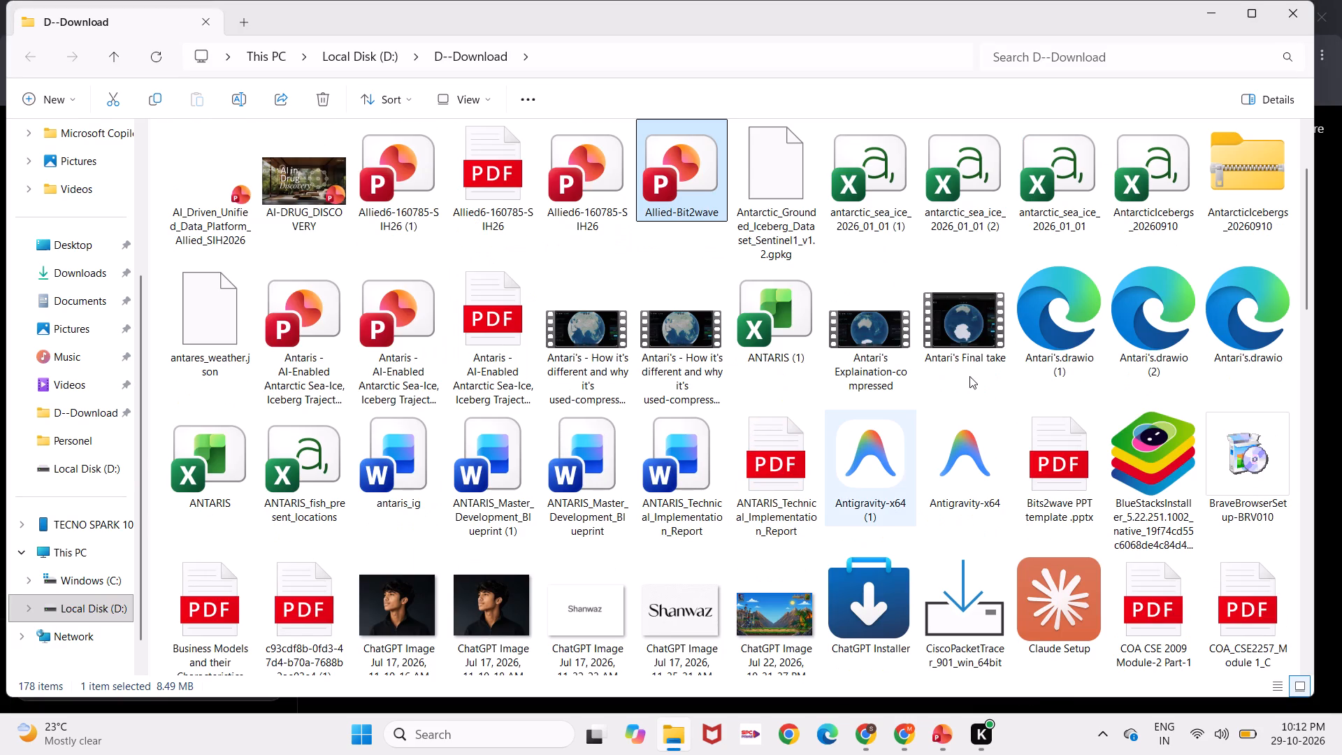
Copy the Allied-Bit2wave presentation file.
key("ctrl+c")
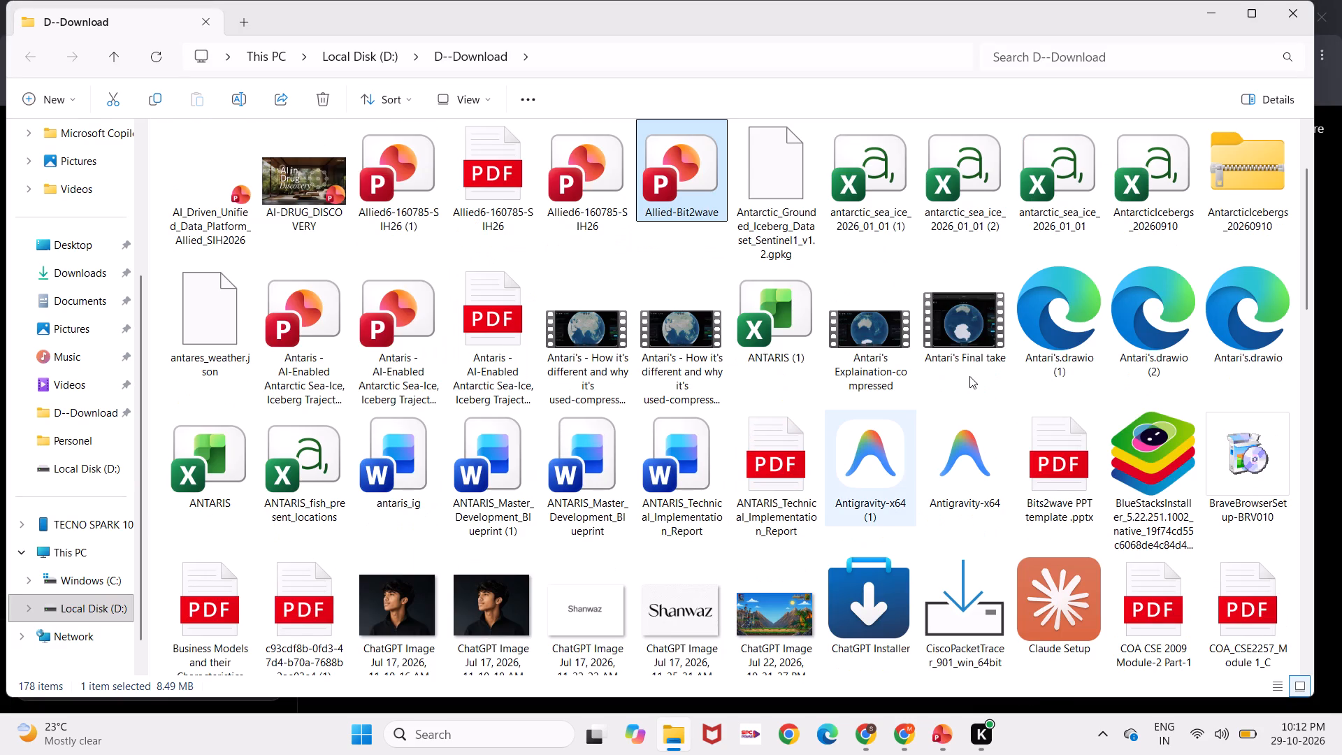
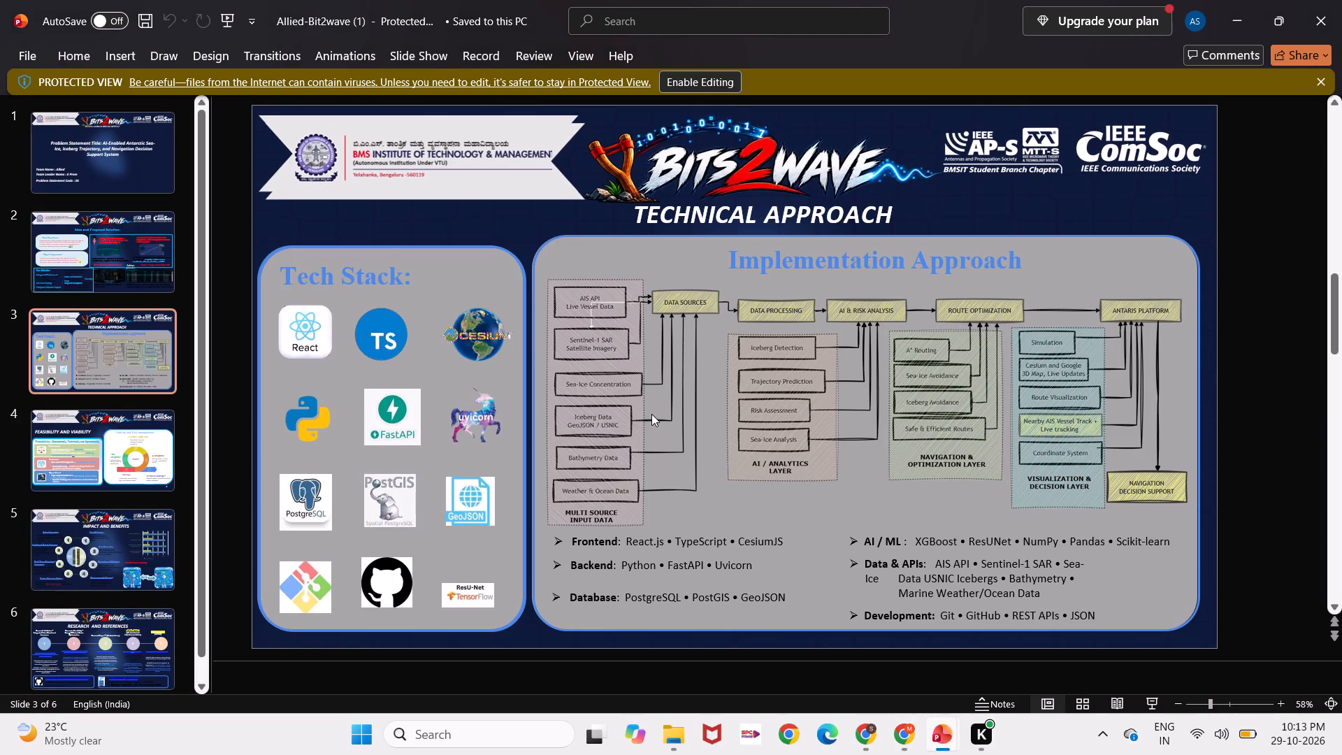
Review the remaining slides of the Allied-Bit2wave (1) presentation, from Feasibility and Viability through Research and References.
key("Down")
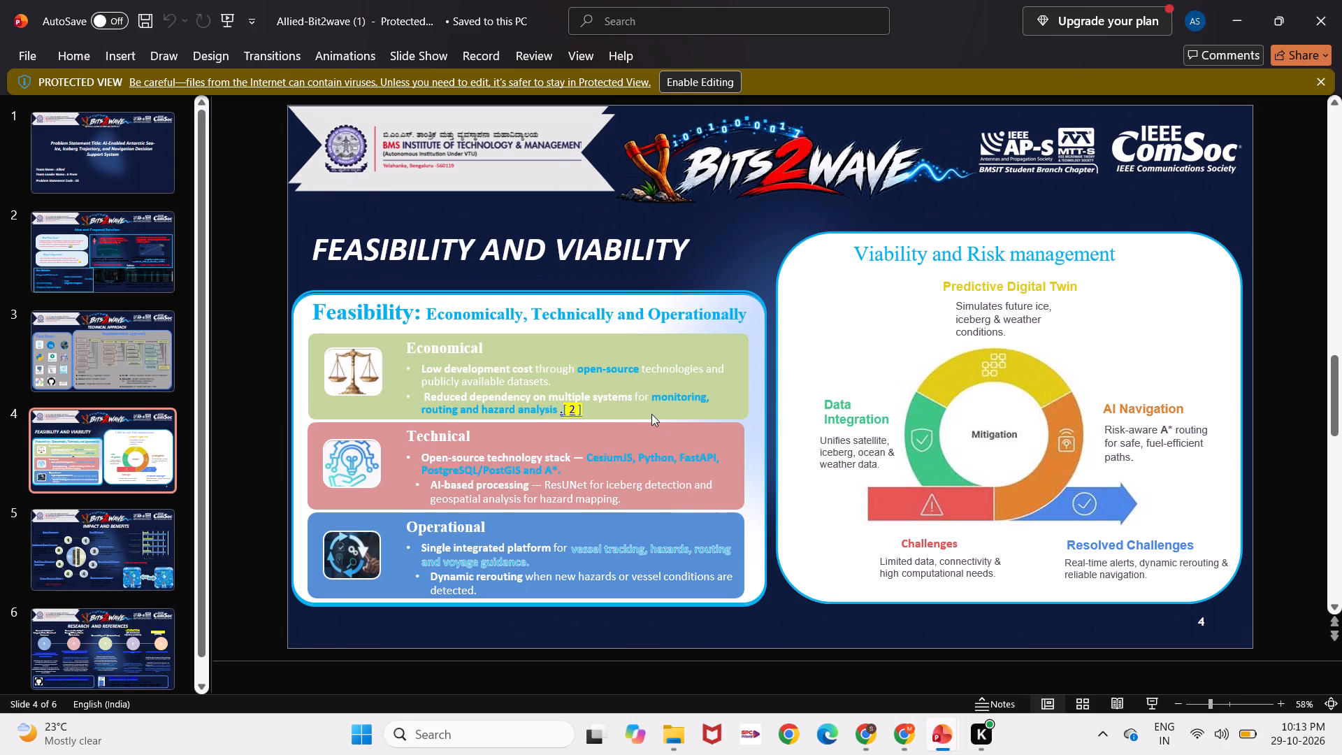
key("Down")
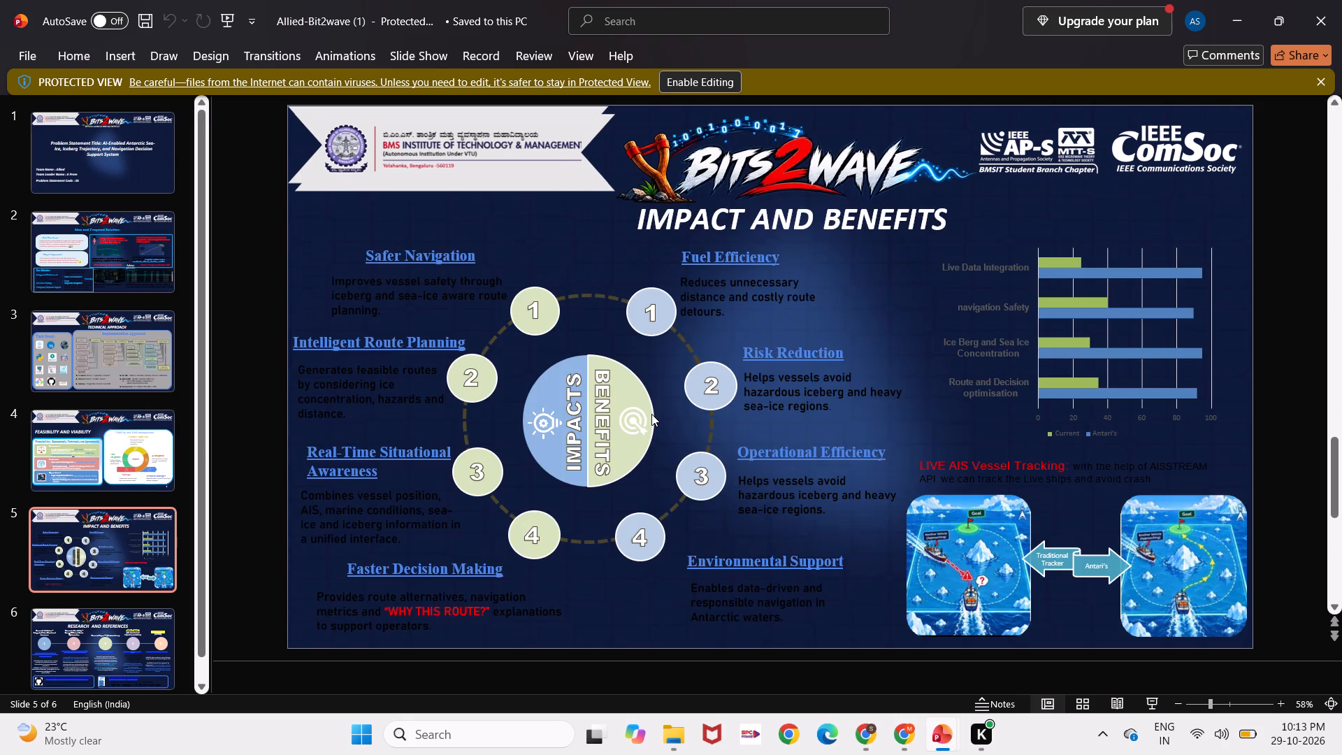
key("Down")
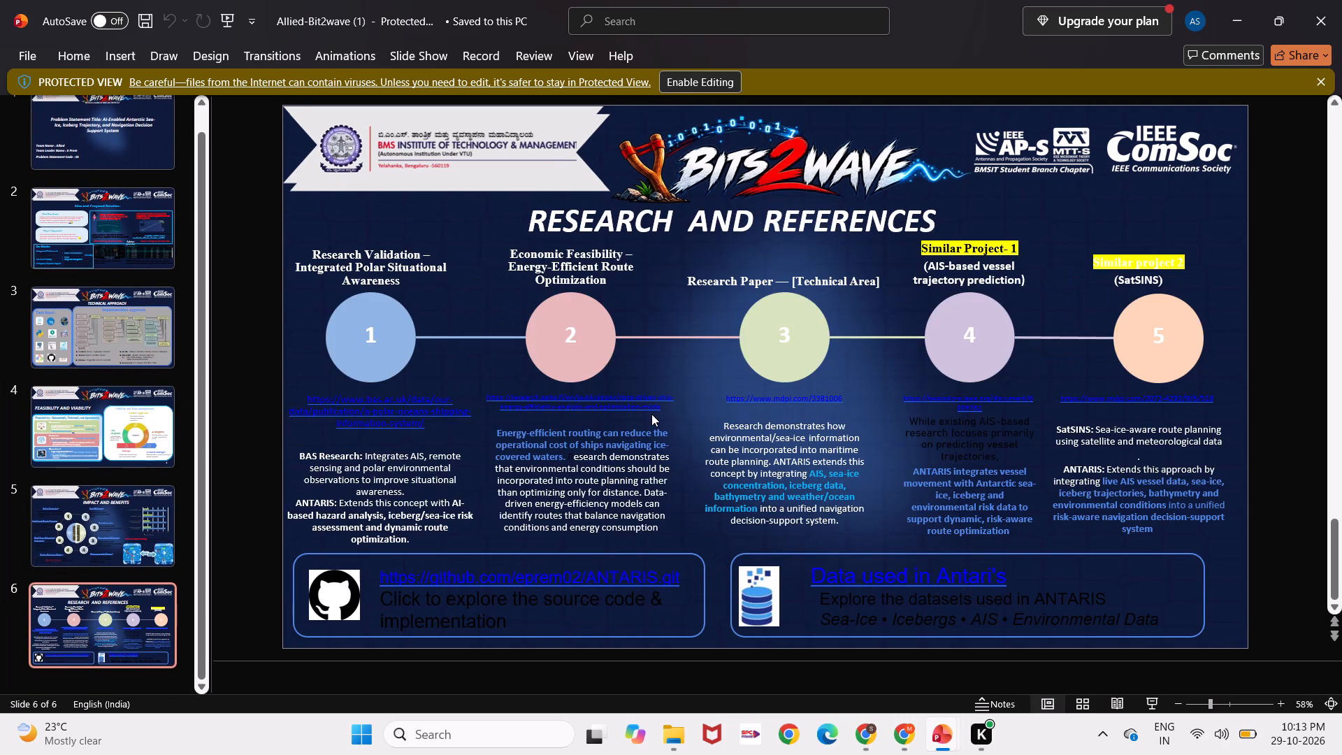
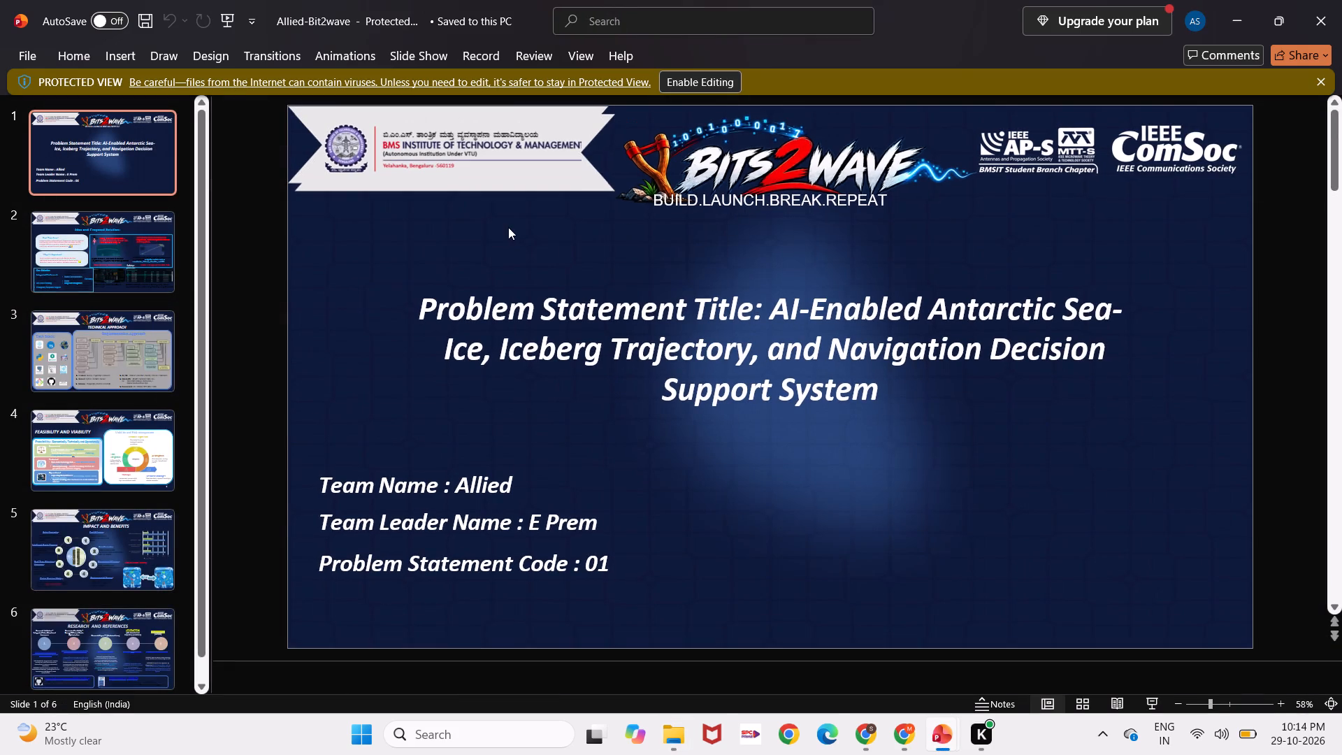
Go to slide 2 of the Allied-Bit2wave presentation to examine its content.
left_click(124, 261)
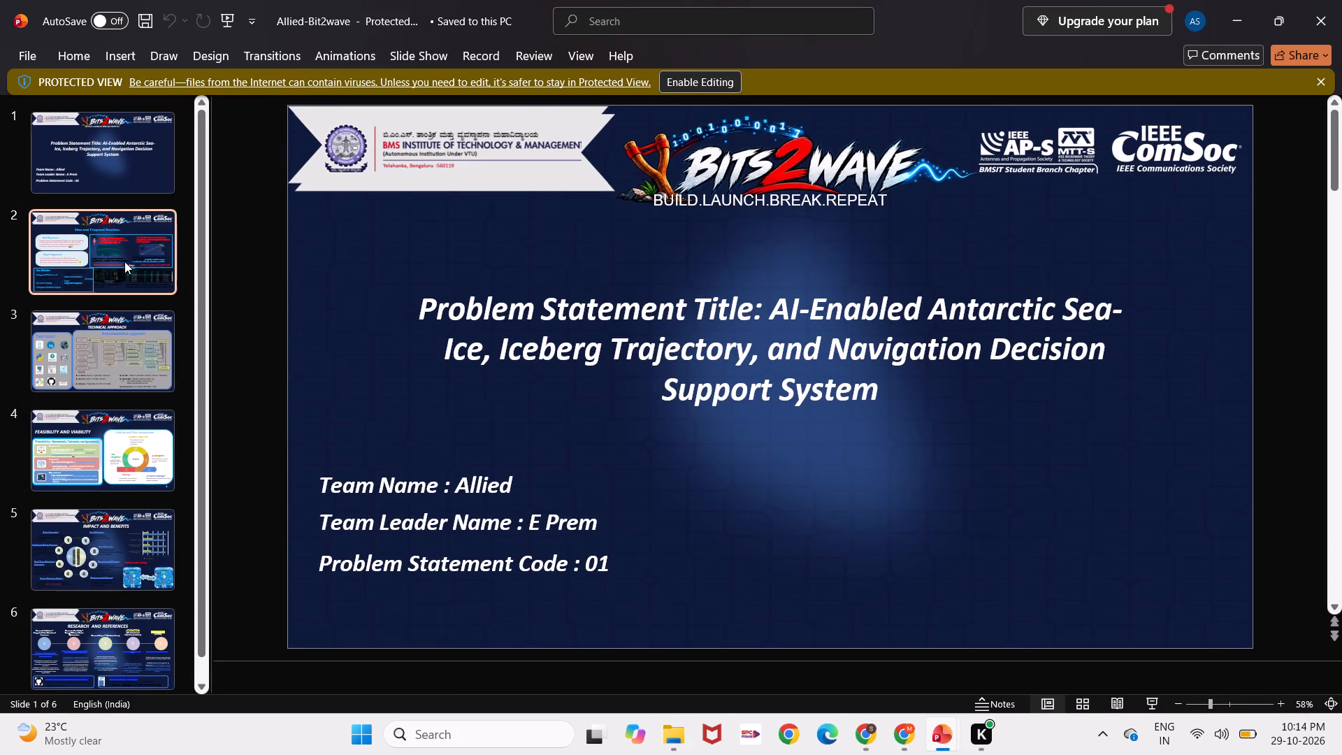
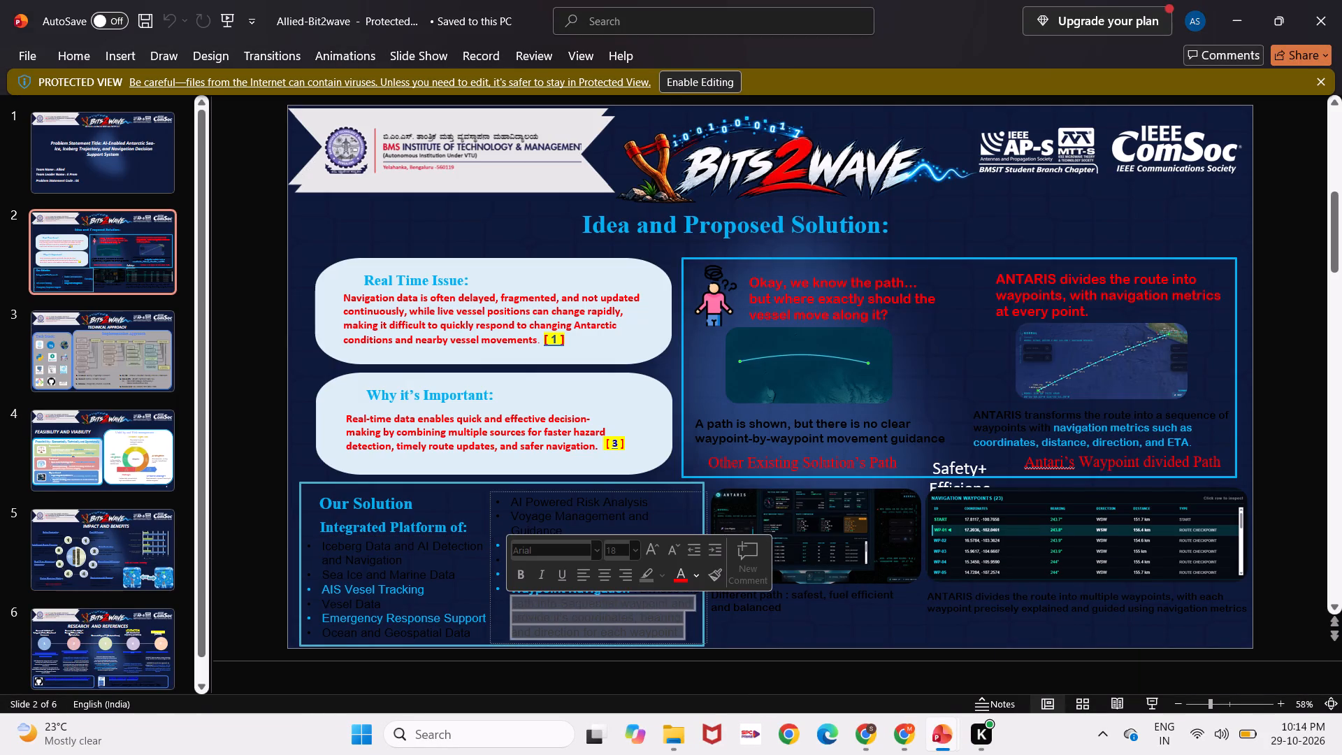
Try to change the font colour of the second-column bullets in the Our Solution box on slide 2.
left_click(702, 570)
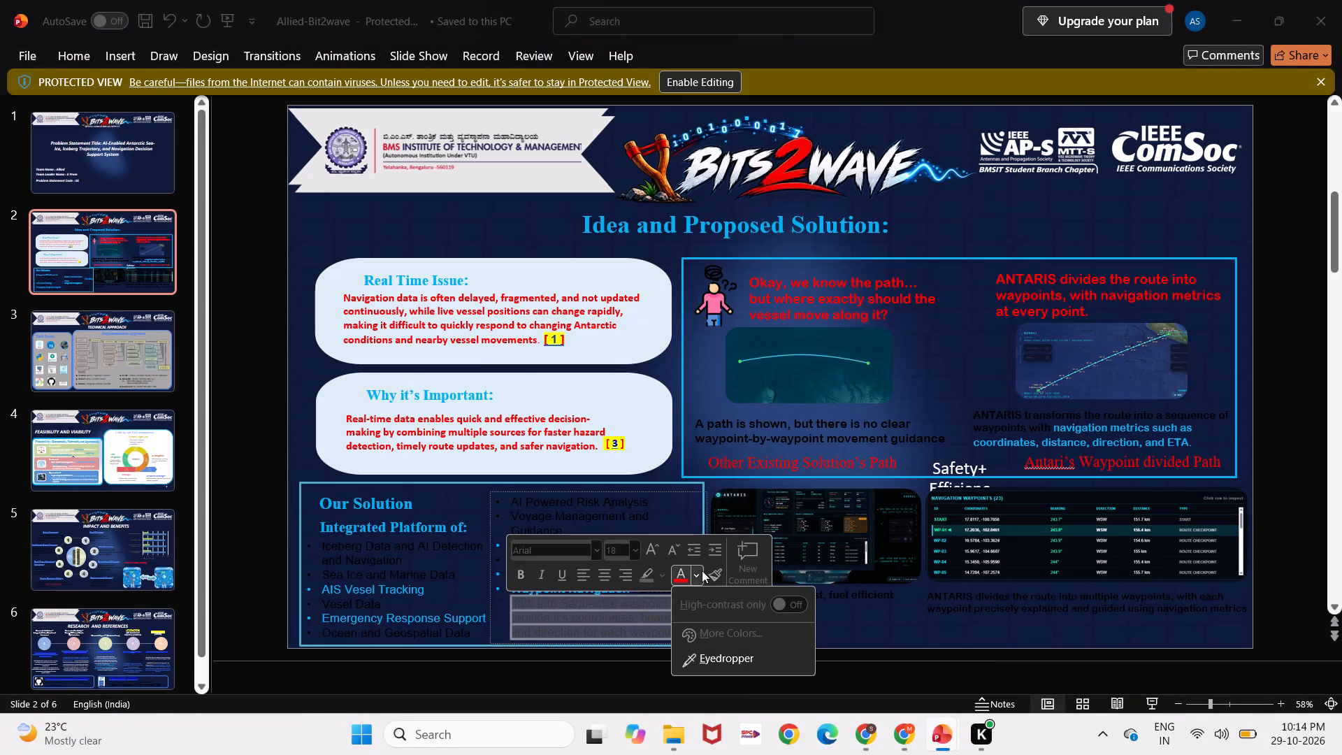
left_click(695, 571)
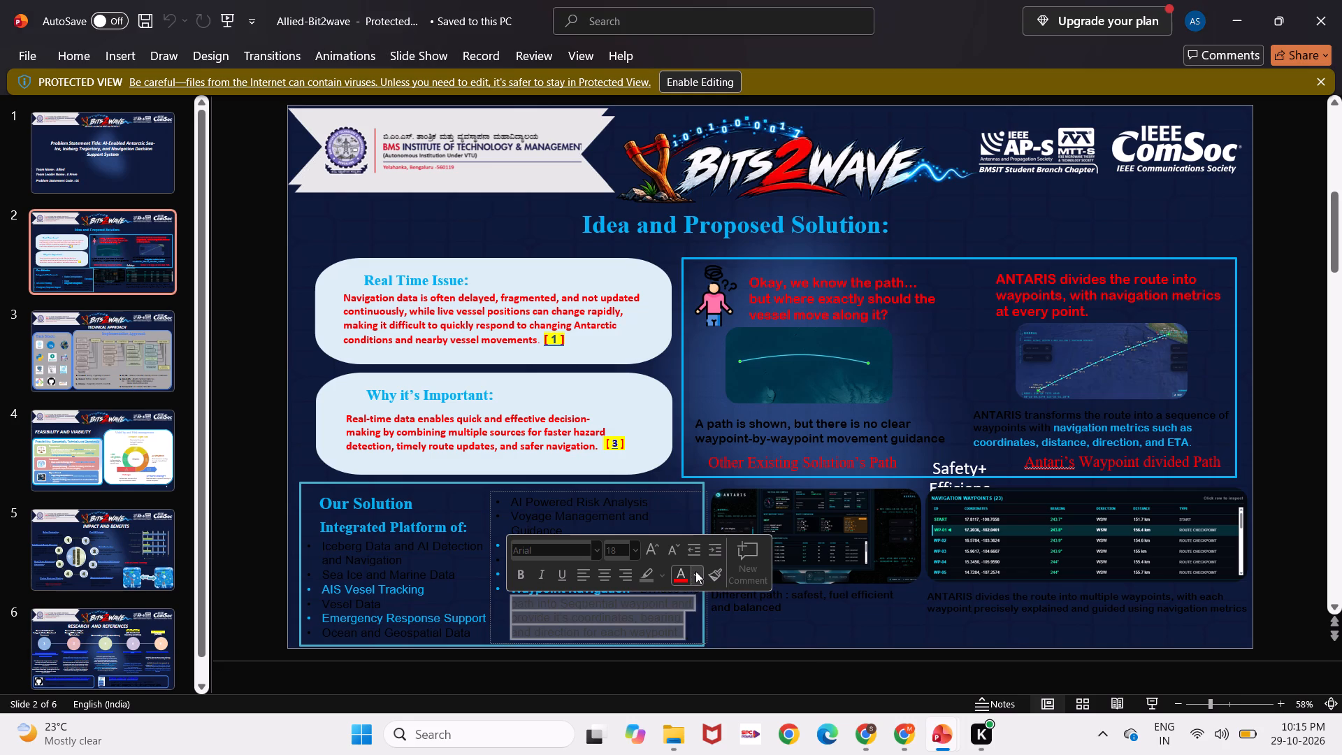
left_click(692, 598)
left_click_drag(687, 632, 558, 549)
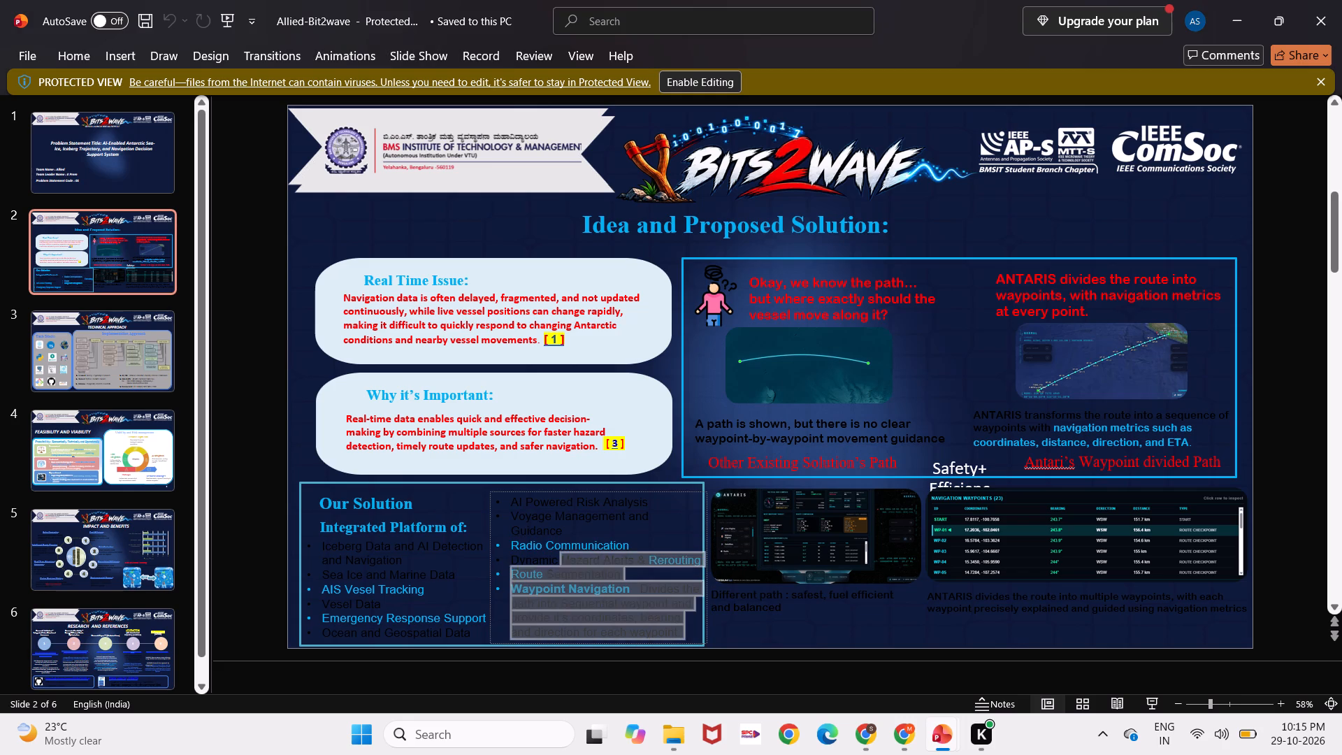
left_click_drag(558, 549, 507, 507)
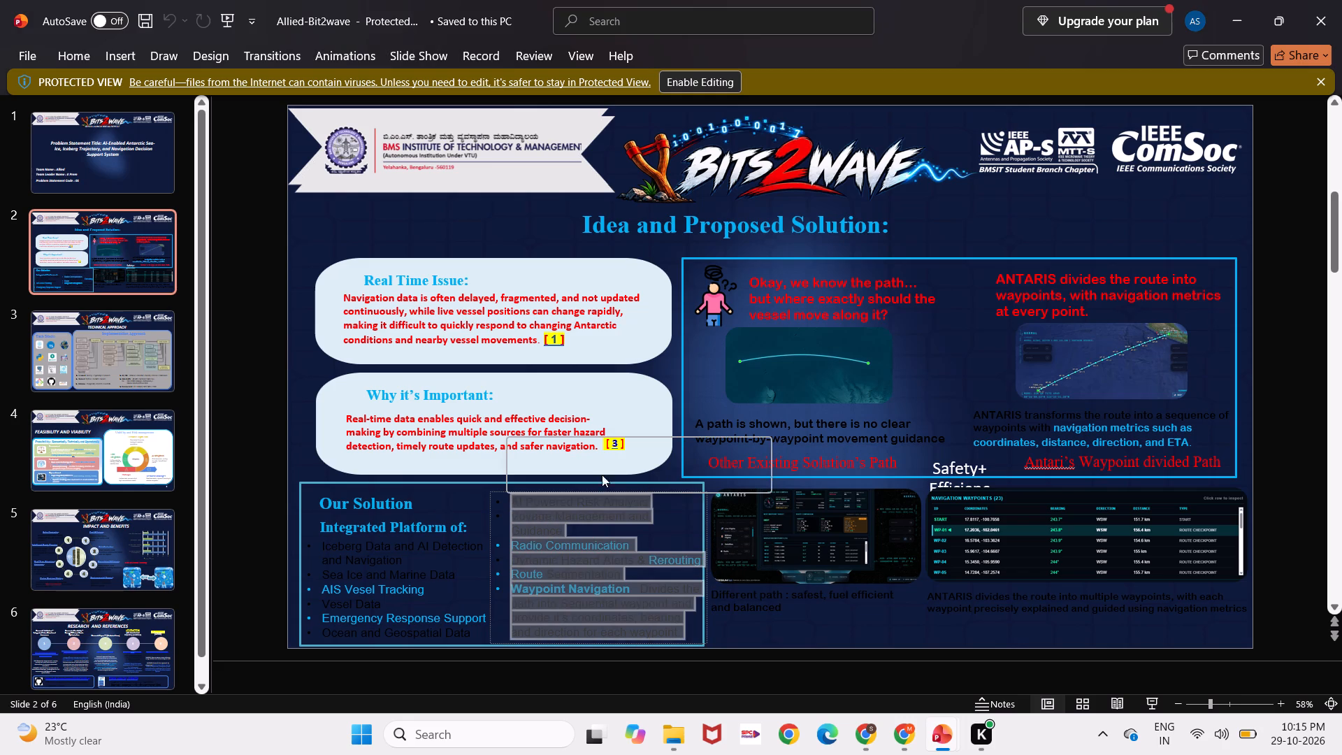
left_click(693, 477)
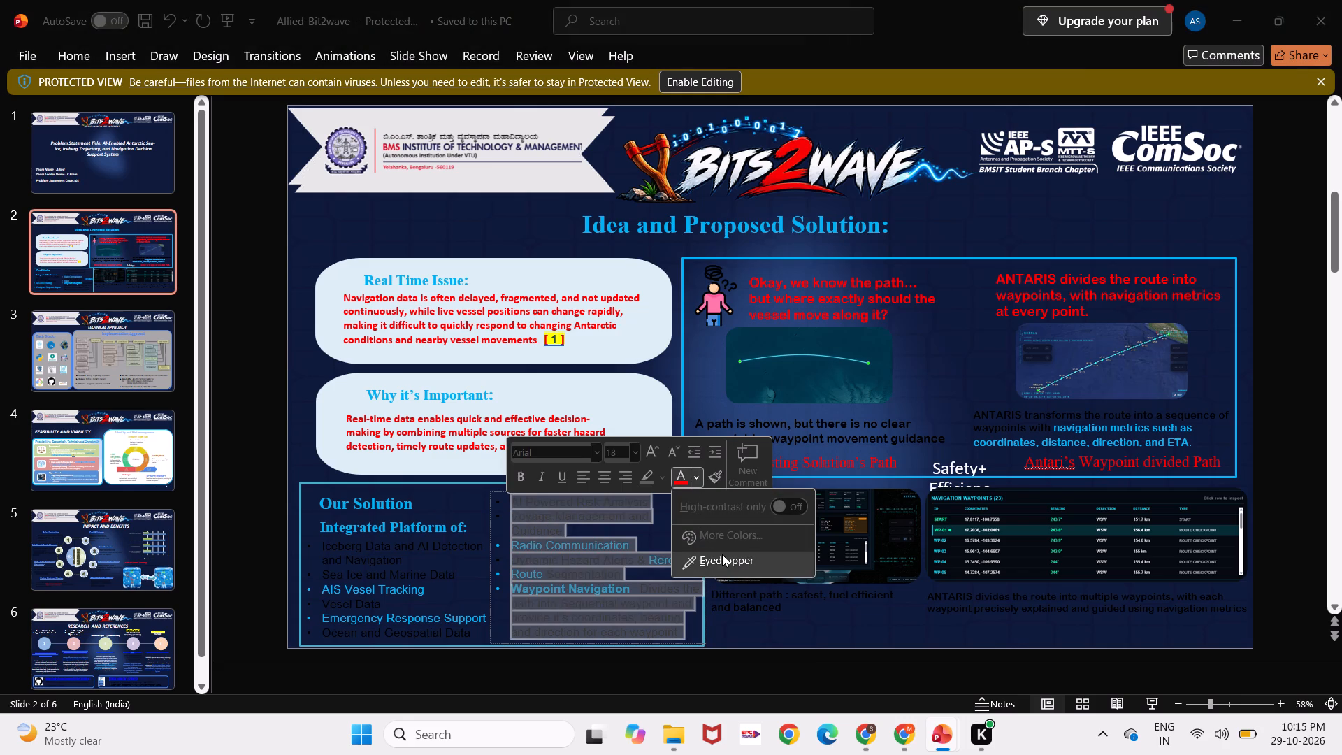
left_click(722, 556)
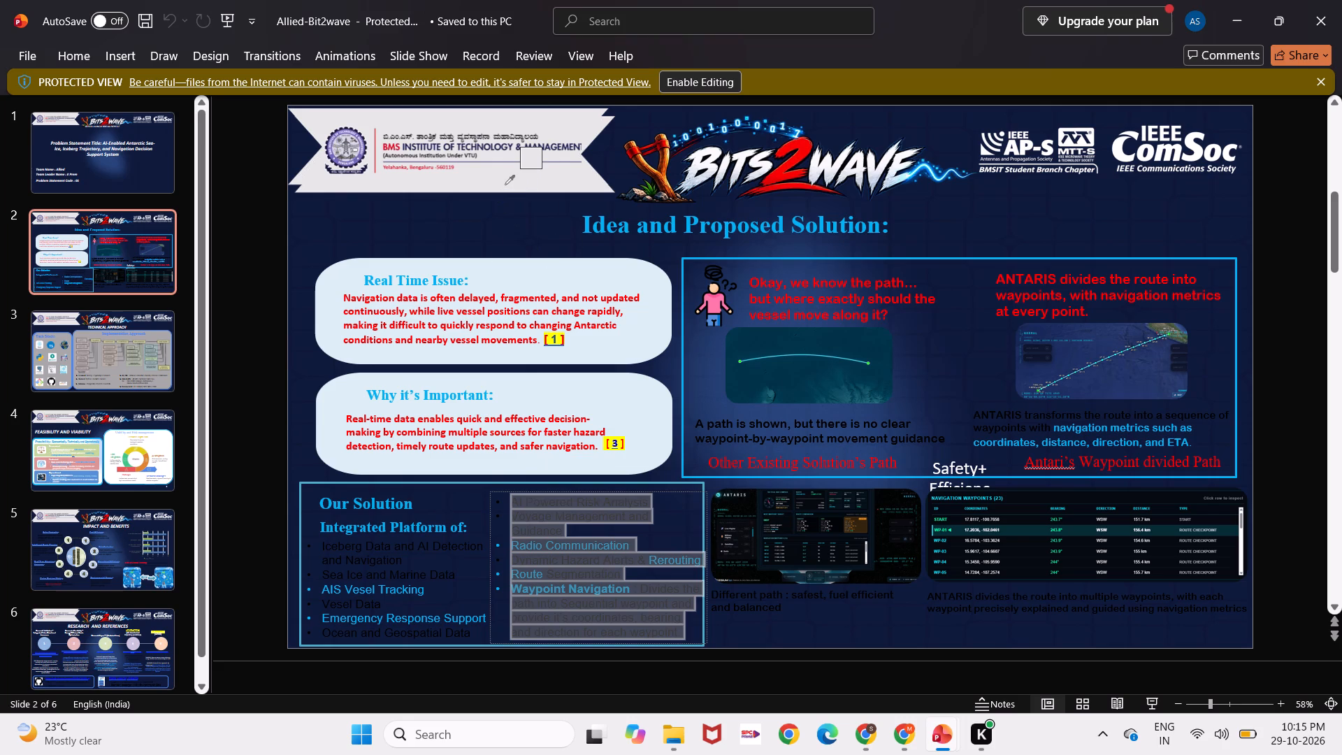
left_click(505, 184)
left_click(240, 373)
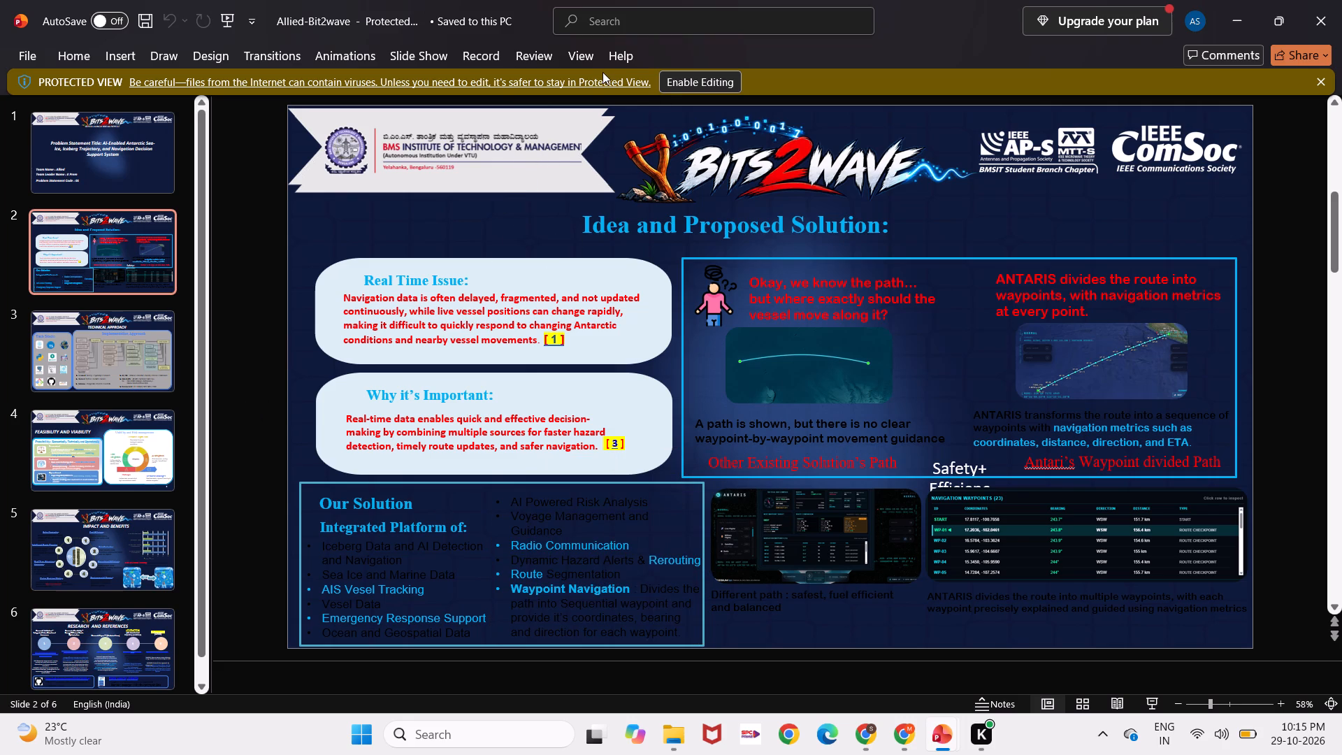
Enable editing of the protected Allied-Bit2wave presentation.
left_click(338, 3)
left_click(723, 78)
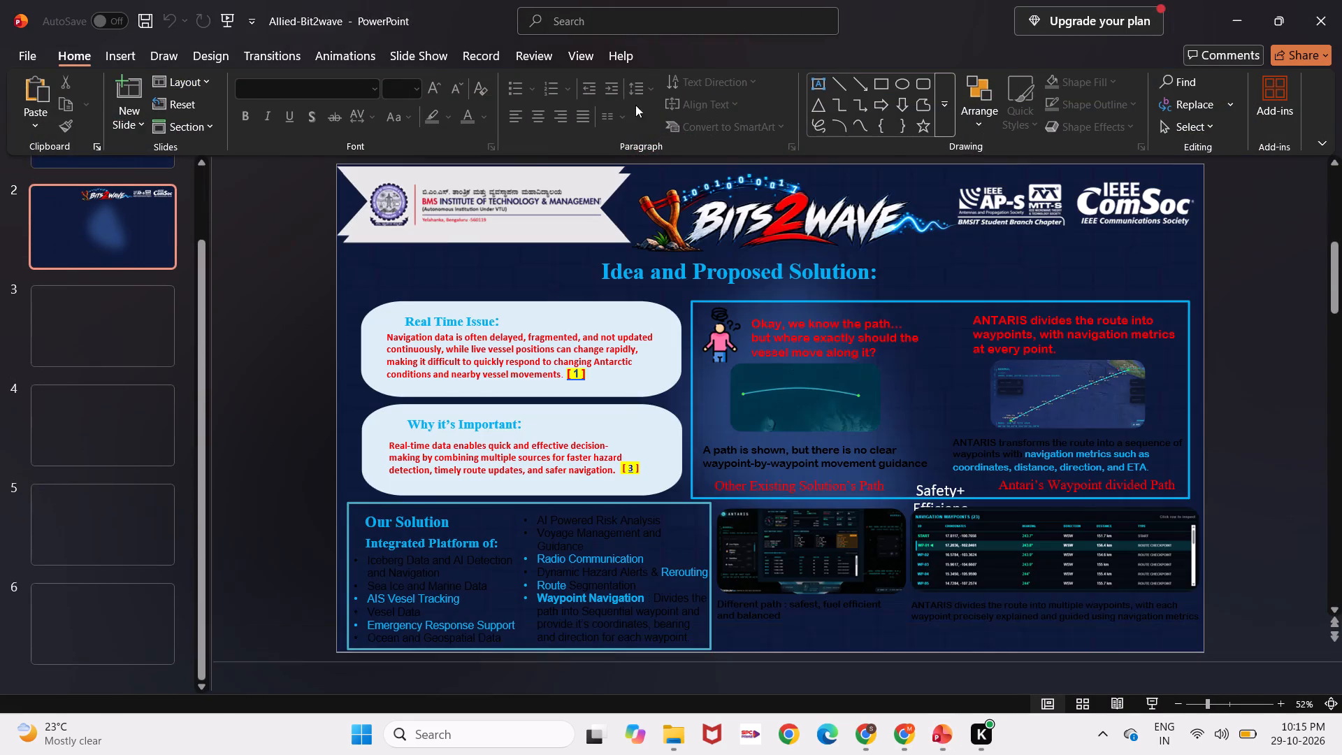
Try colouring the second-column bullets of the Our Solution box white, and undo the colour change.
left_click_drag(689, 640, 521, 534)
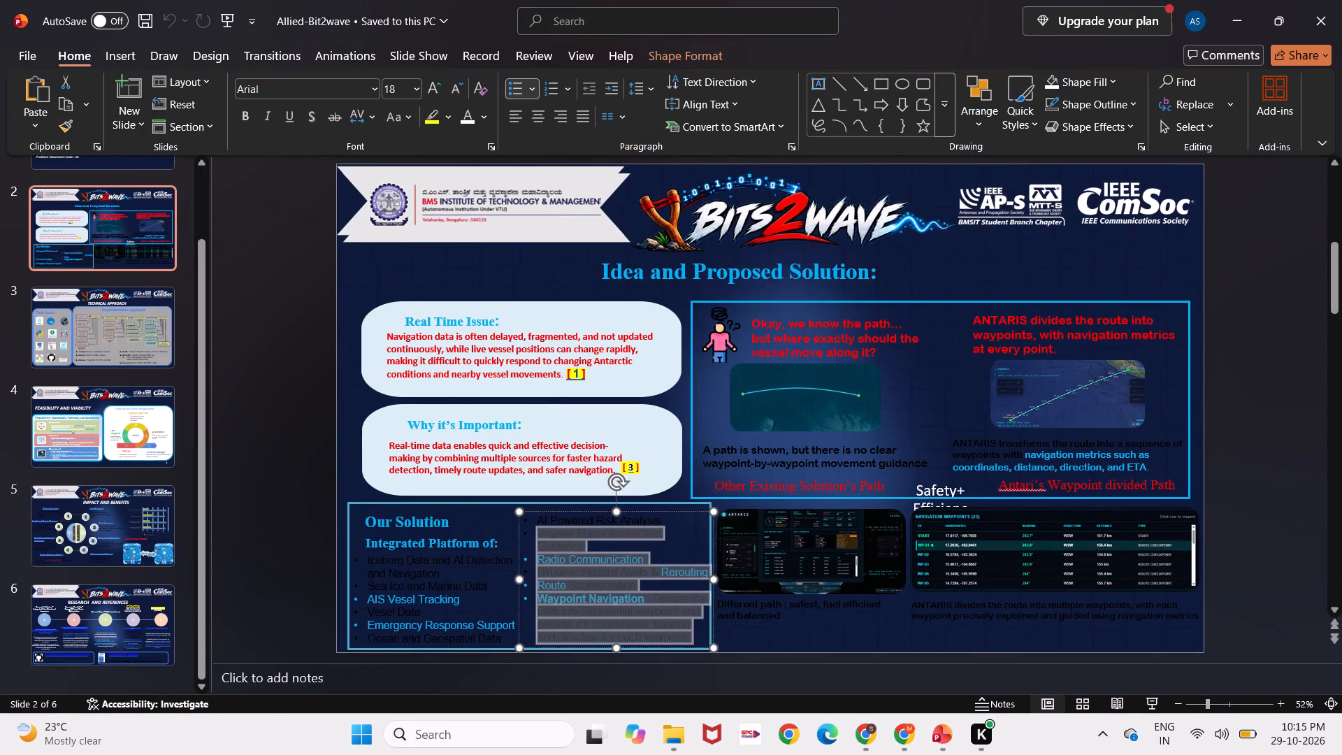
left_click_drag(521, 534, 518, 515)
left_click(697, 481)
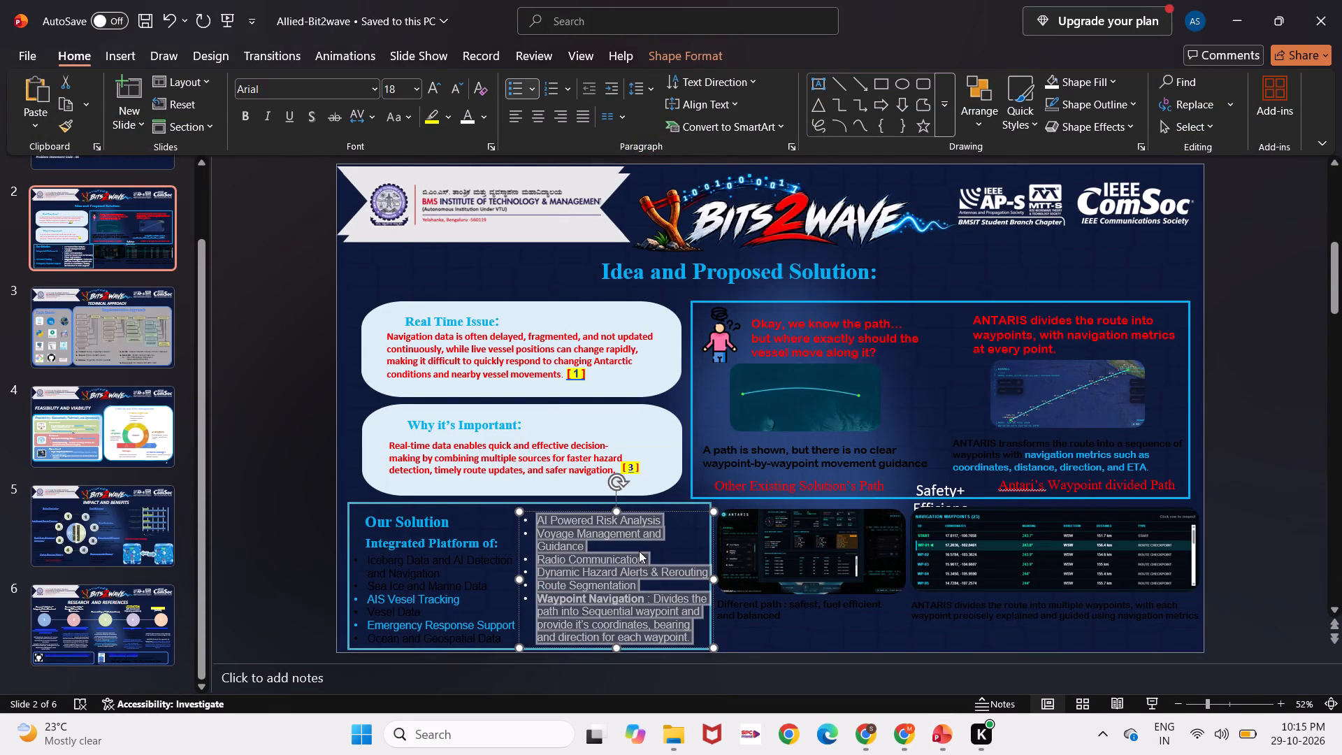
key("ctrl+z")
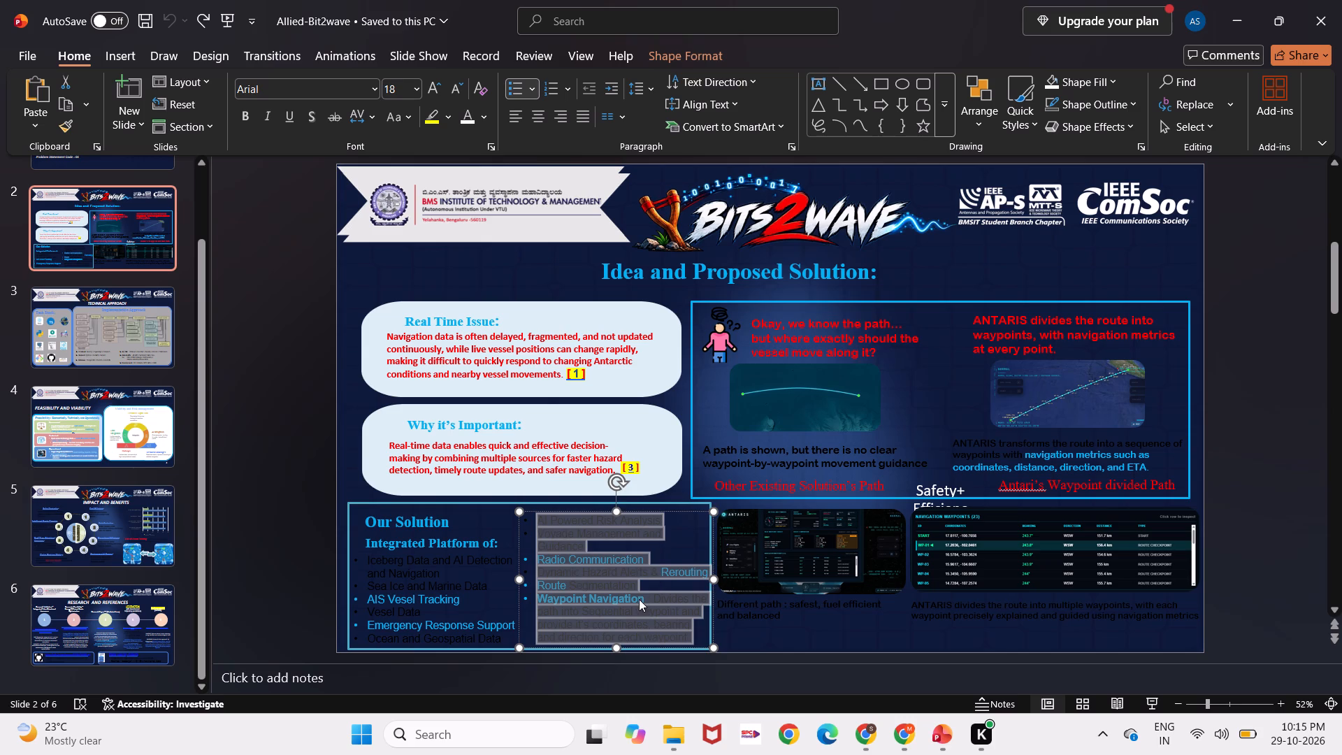
Set the font colour of all second-column bullets in the Our Solution box to white.
left_click(639, 599)
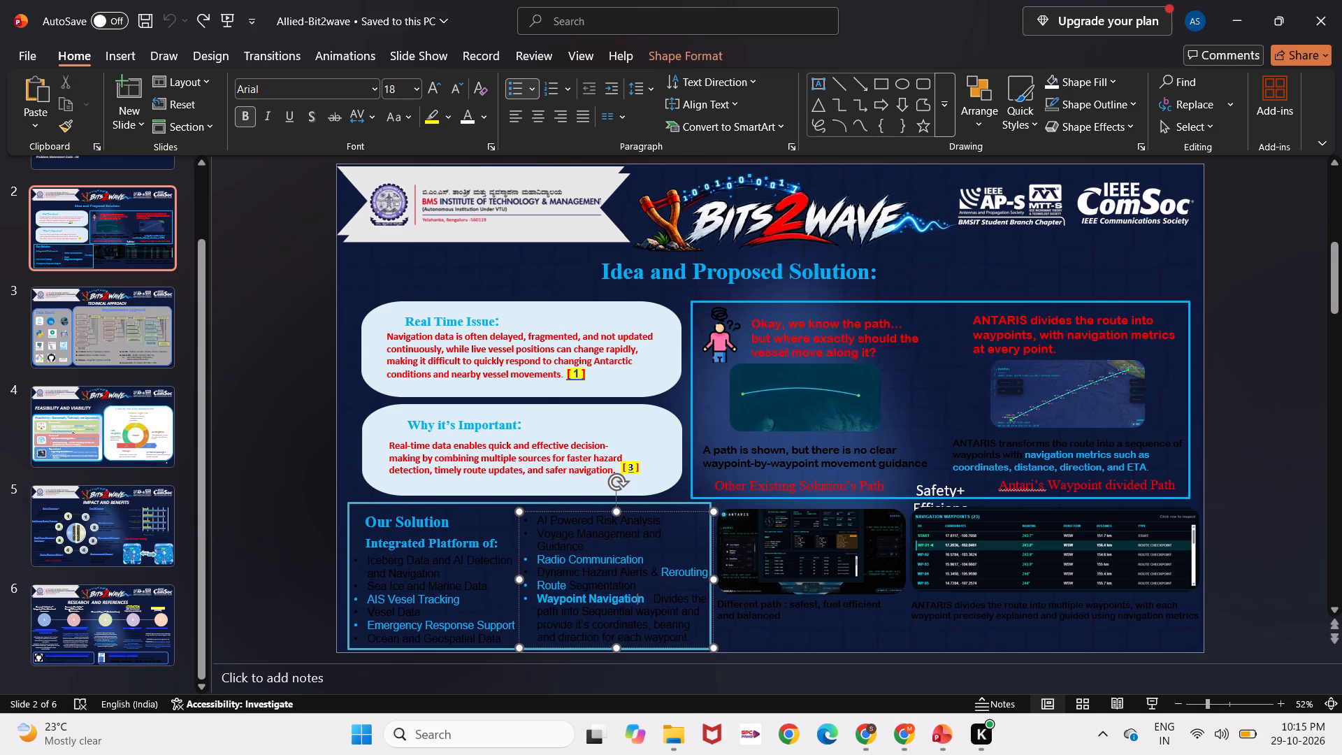
left_click_drag(688, 640, 514, 520)
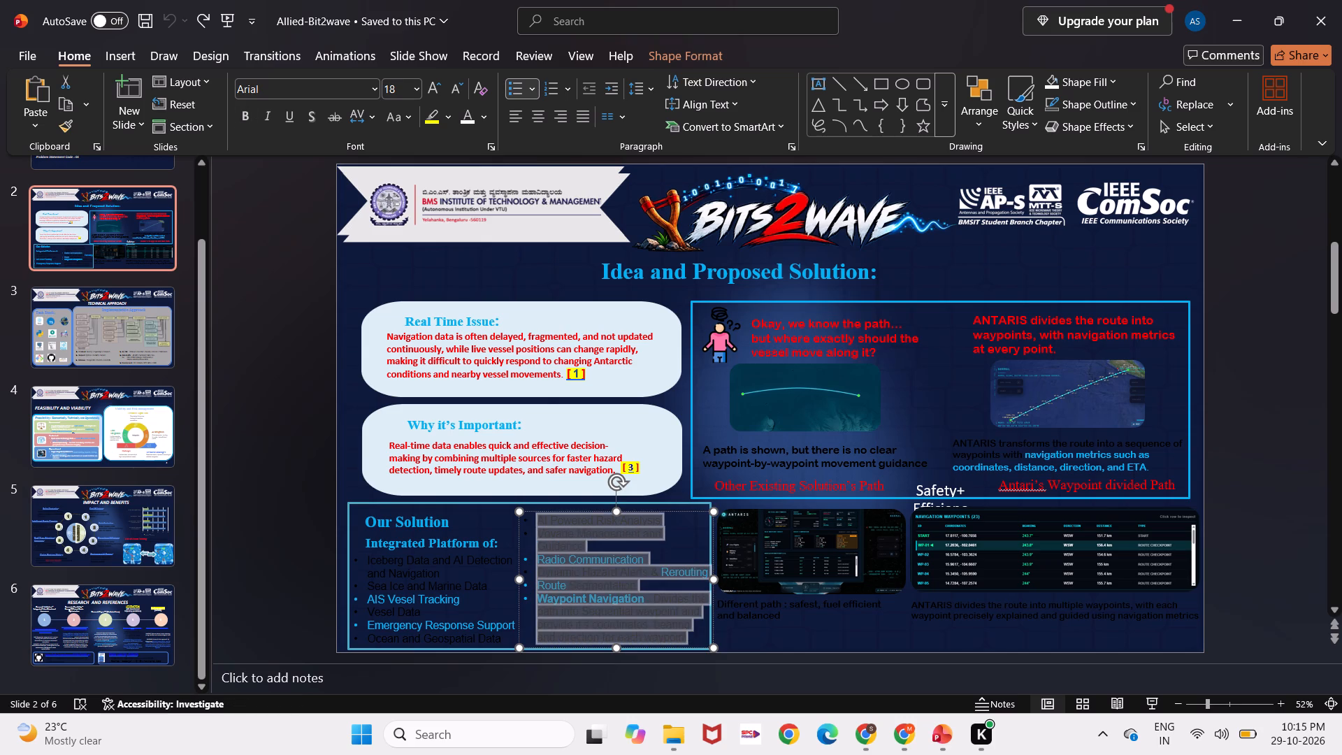
left_click_drag(514, 520, 517, 517)
left_click(688, 487)
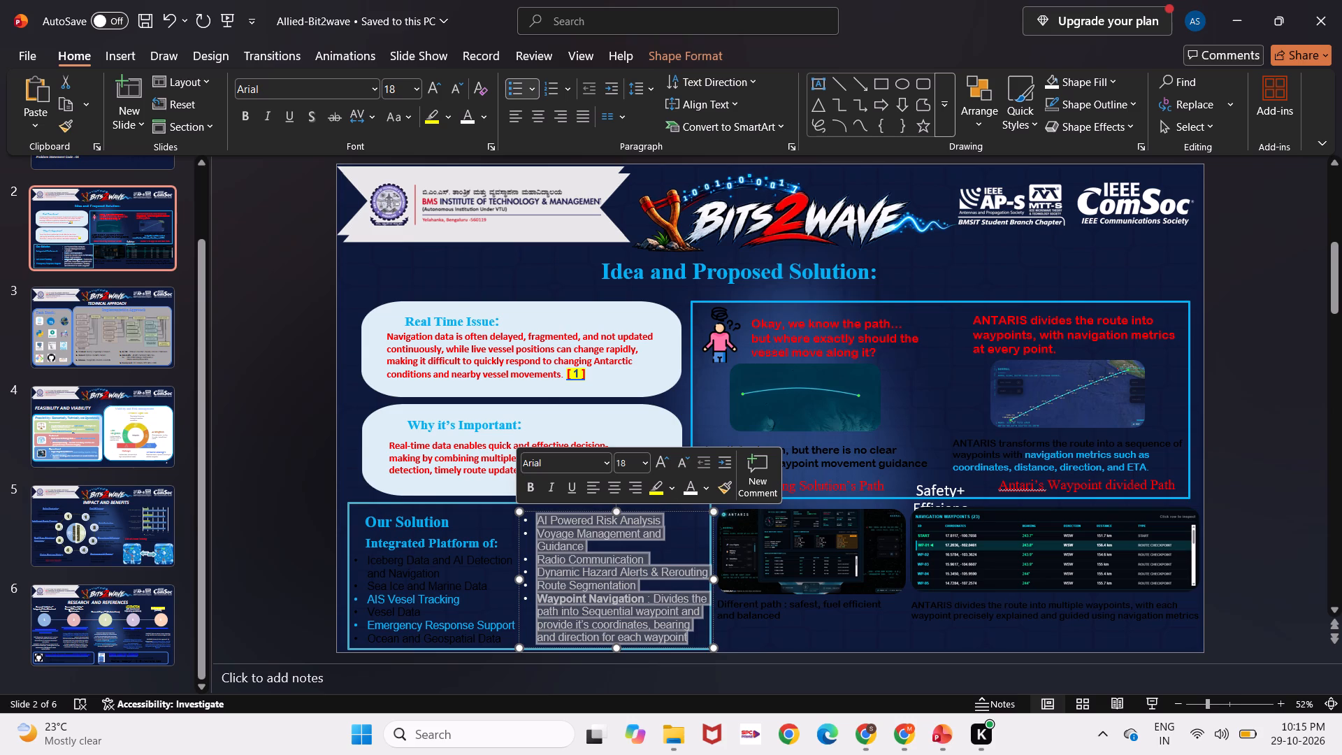
left_click(586, 668)
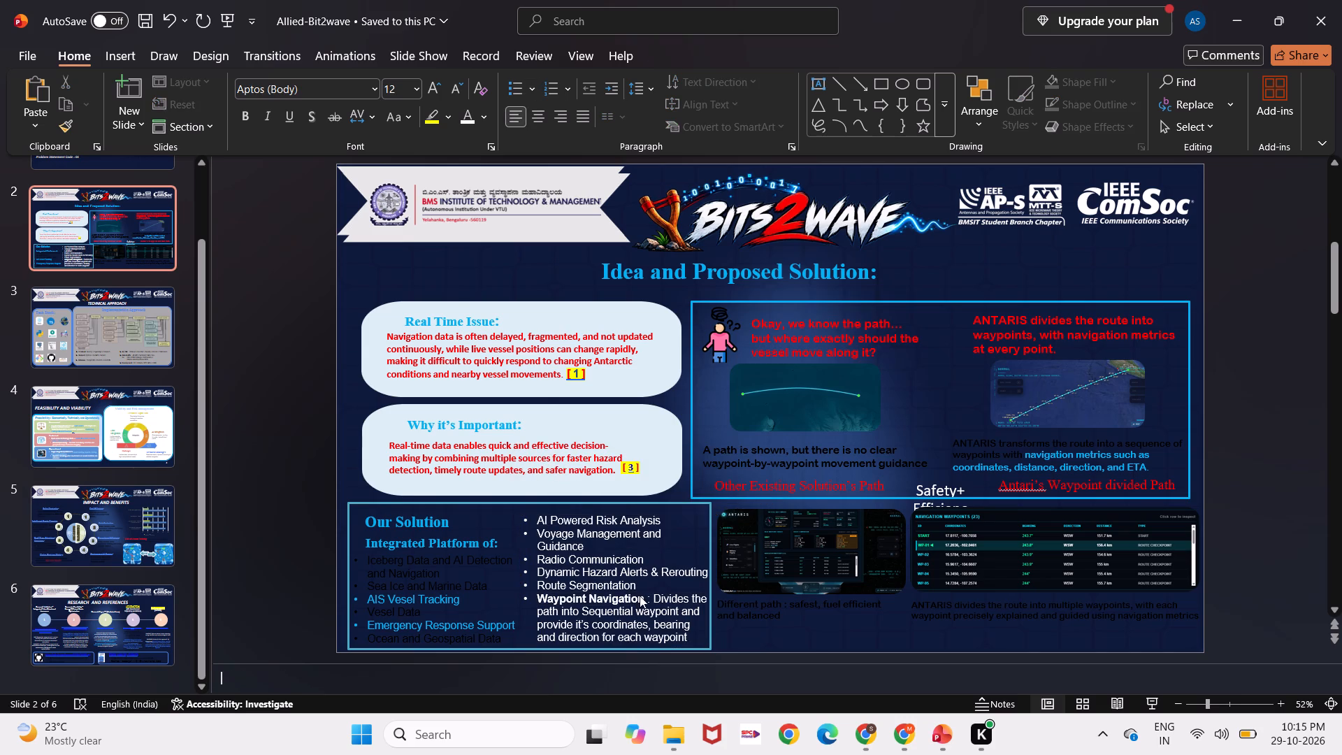
Colour the words "Waypoint Navigation" light blue in the second column of the Our Solution box.
left_click_drag(644, 598, 537, 603)
left_click(721, 577)
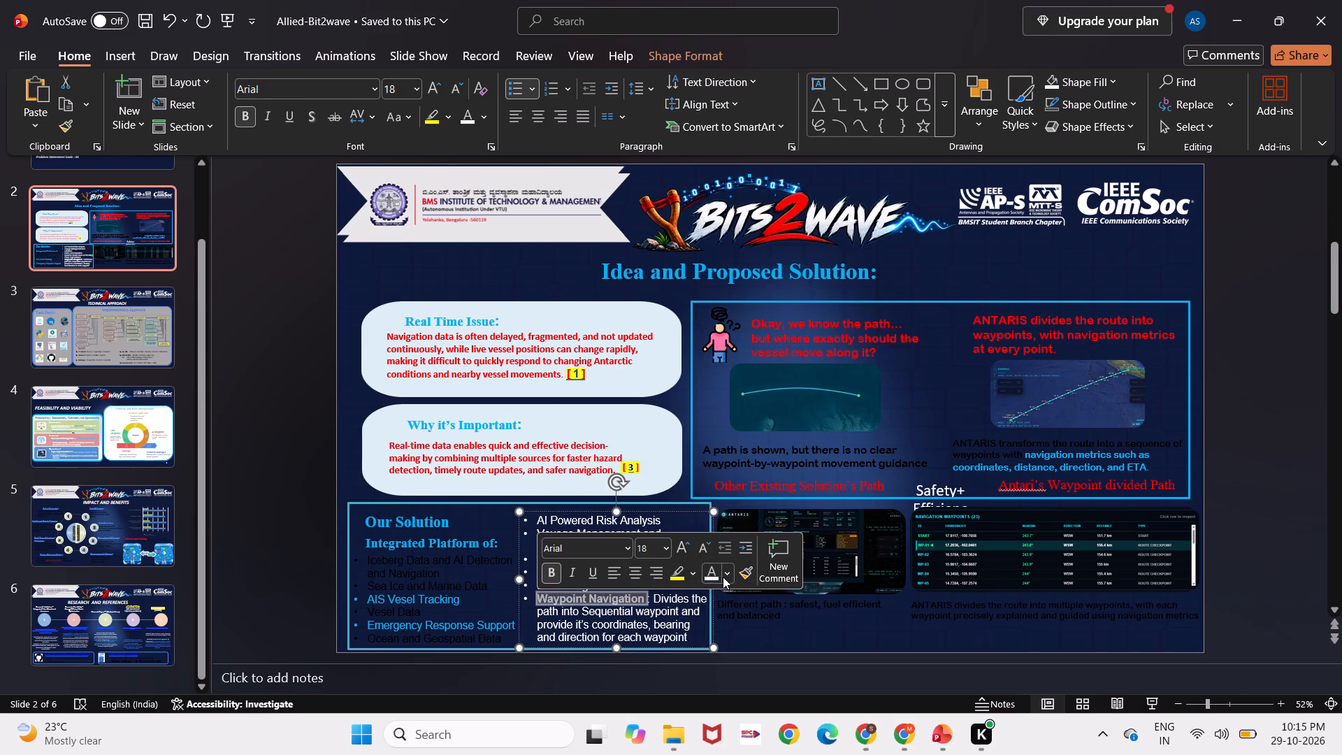
left_click(723, 577)
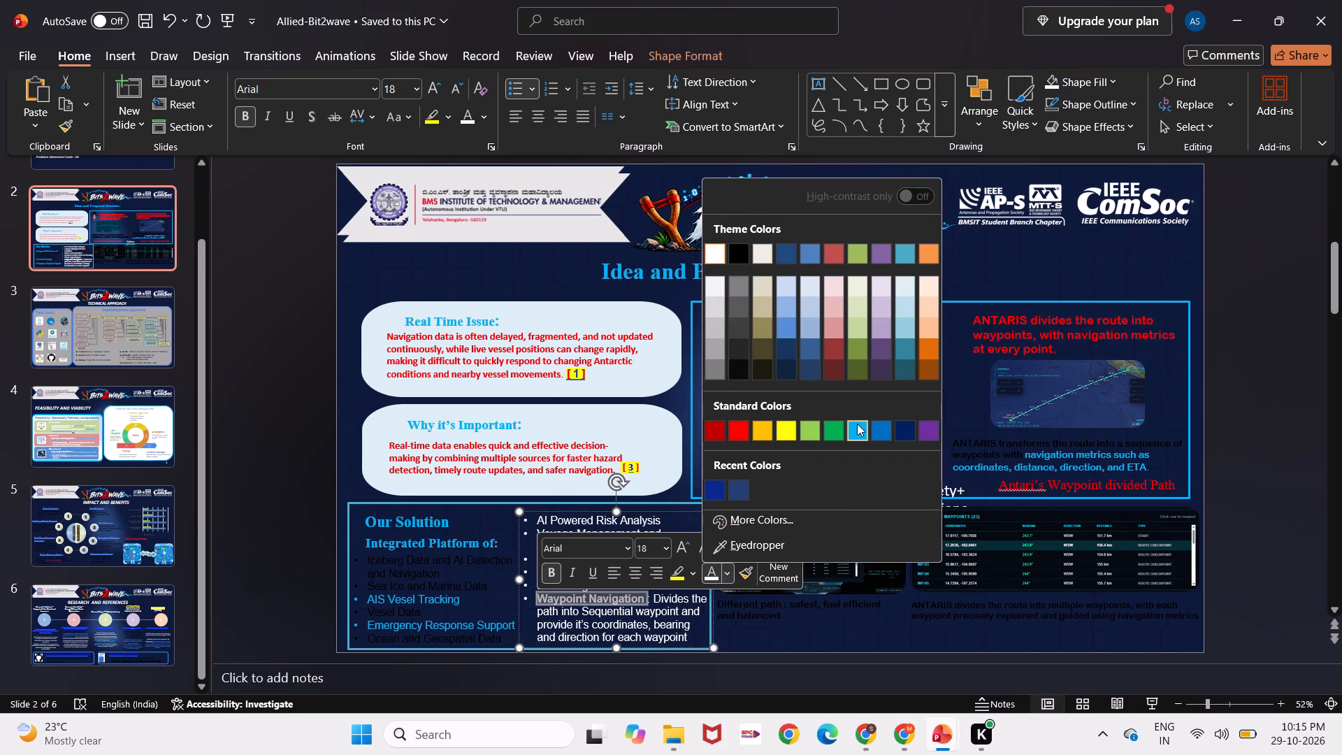
left_click(857, 424)
left_click(704, 680)
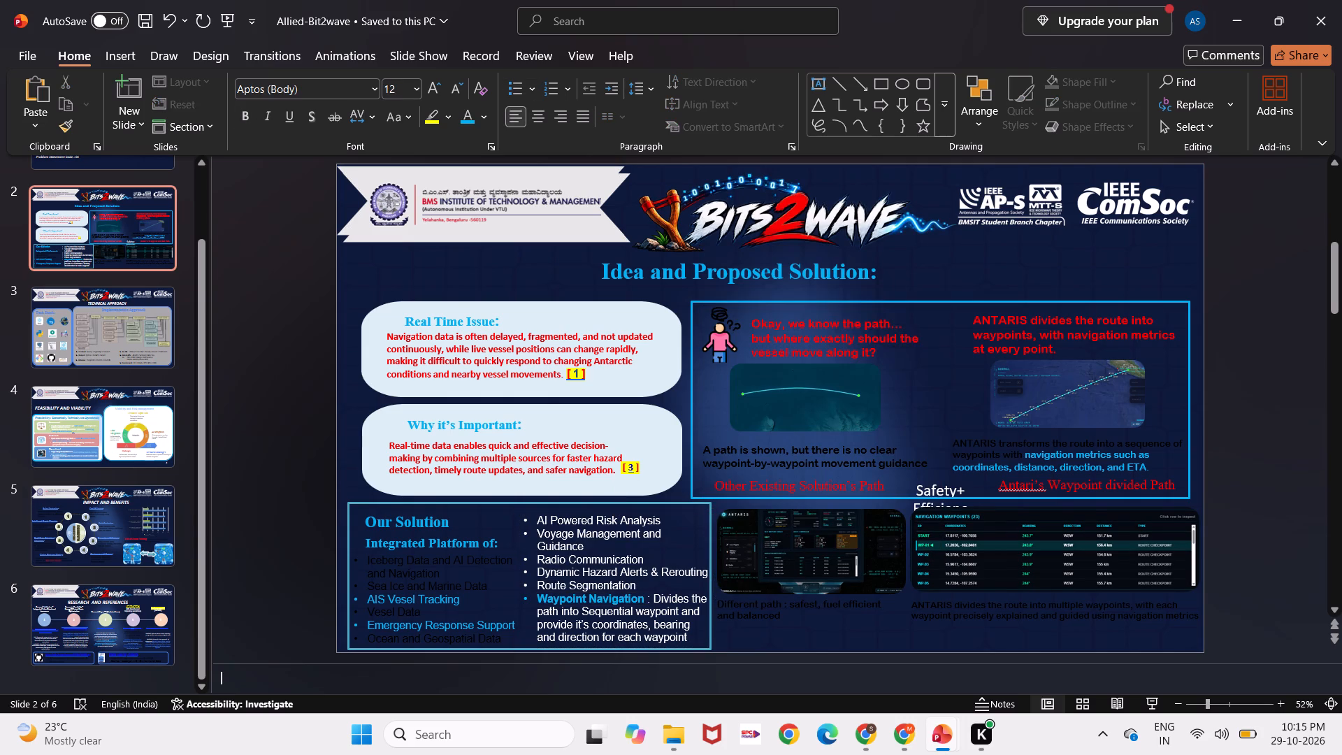
Colour the words "Rerouting" and "Route" light blue in the second column of the Our Solution box.
left_click_drag(661, 570, 562, 584)
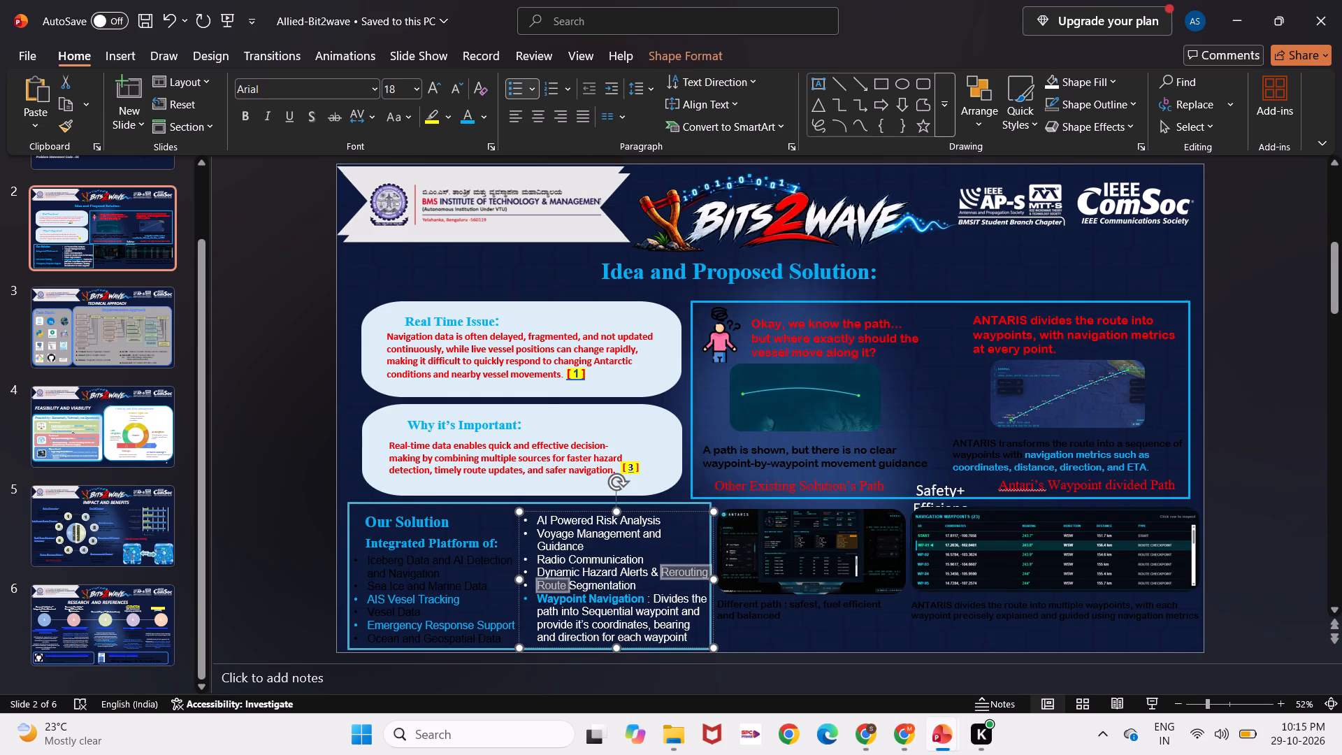
left_click_drag(562, 584, 572, 584)
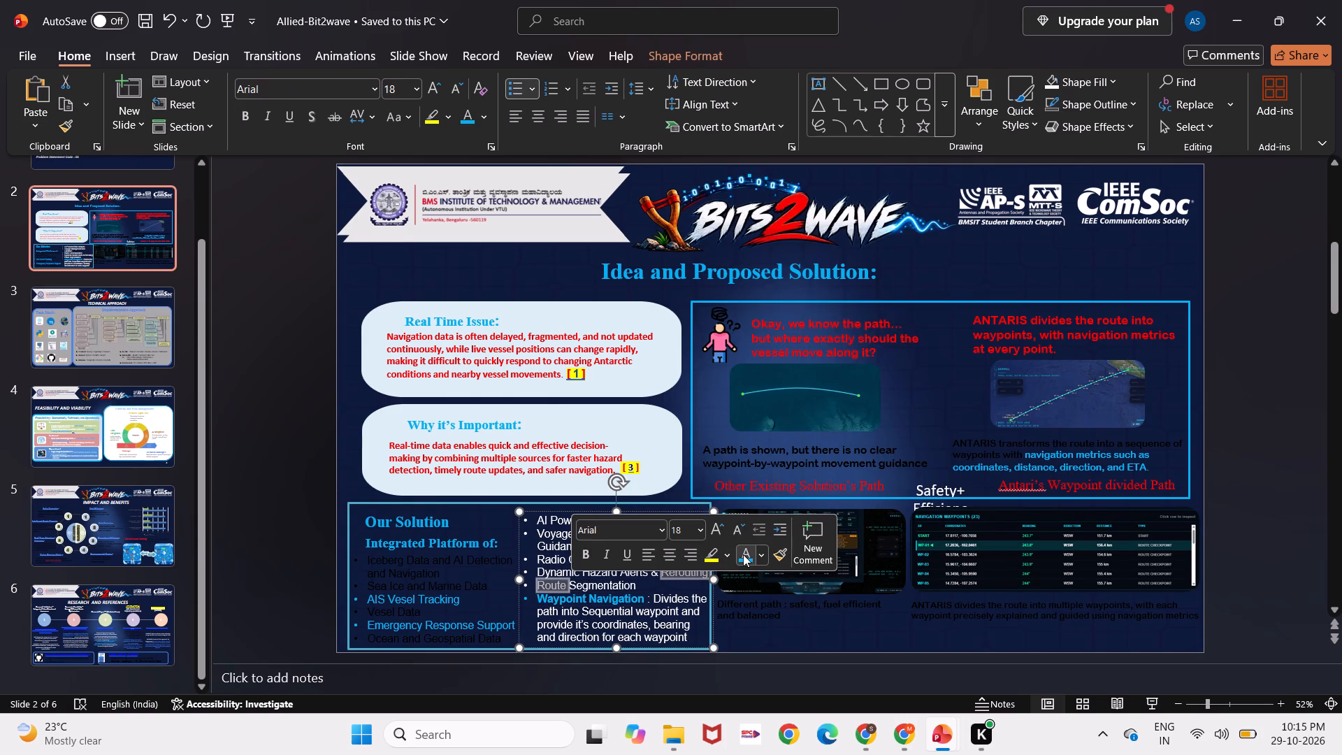
left_click(742, 554)
left_click(600, 687)
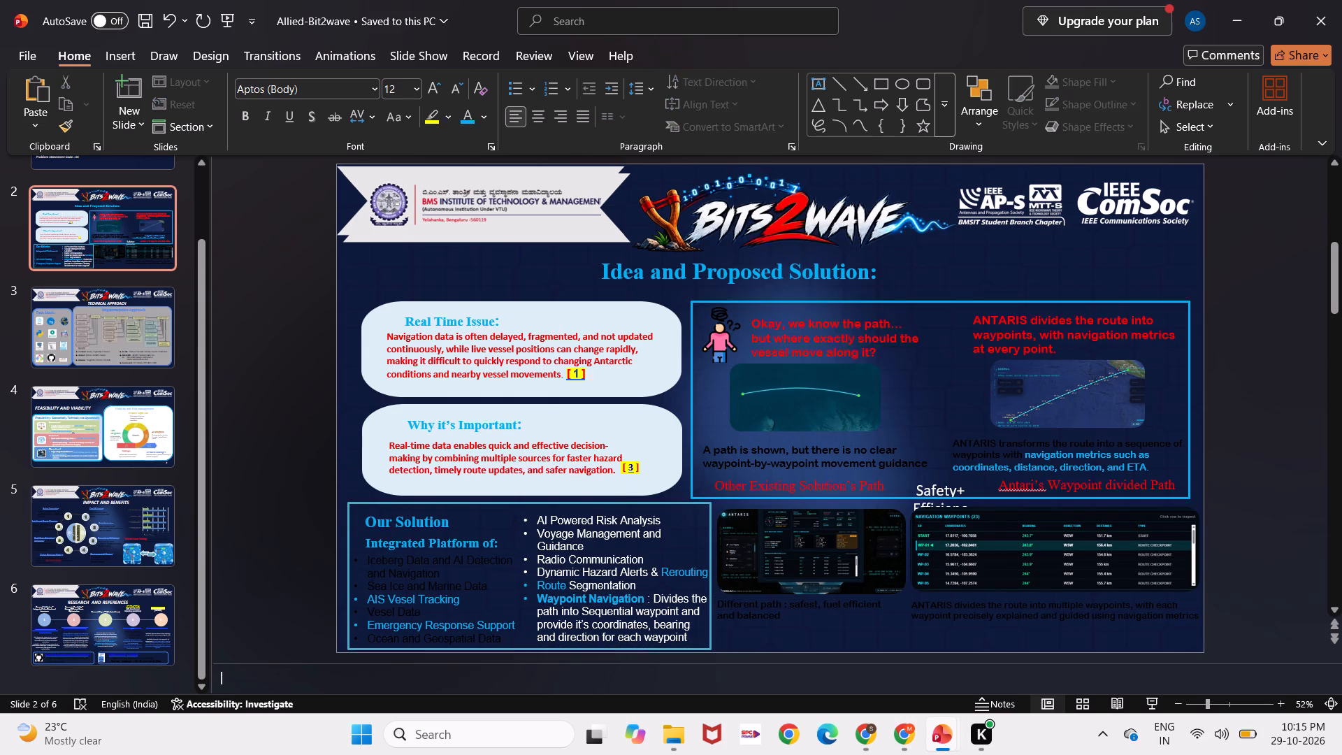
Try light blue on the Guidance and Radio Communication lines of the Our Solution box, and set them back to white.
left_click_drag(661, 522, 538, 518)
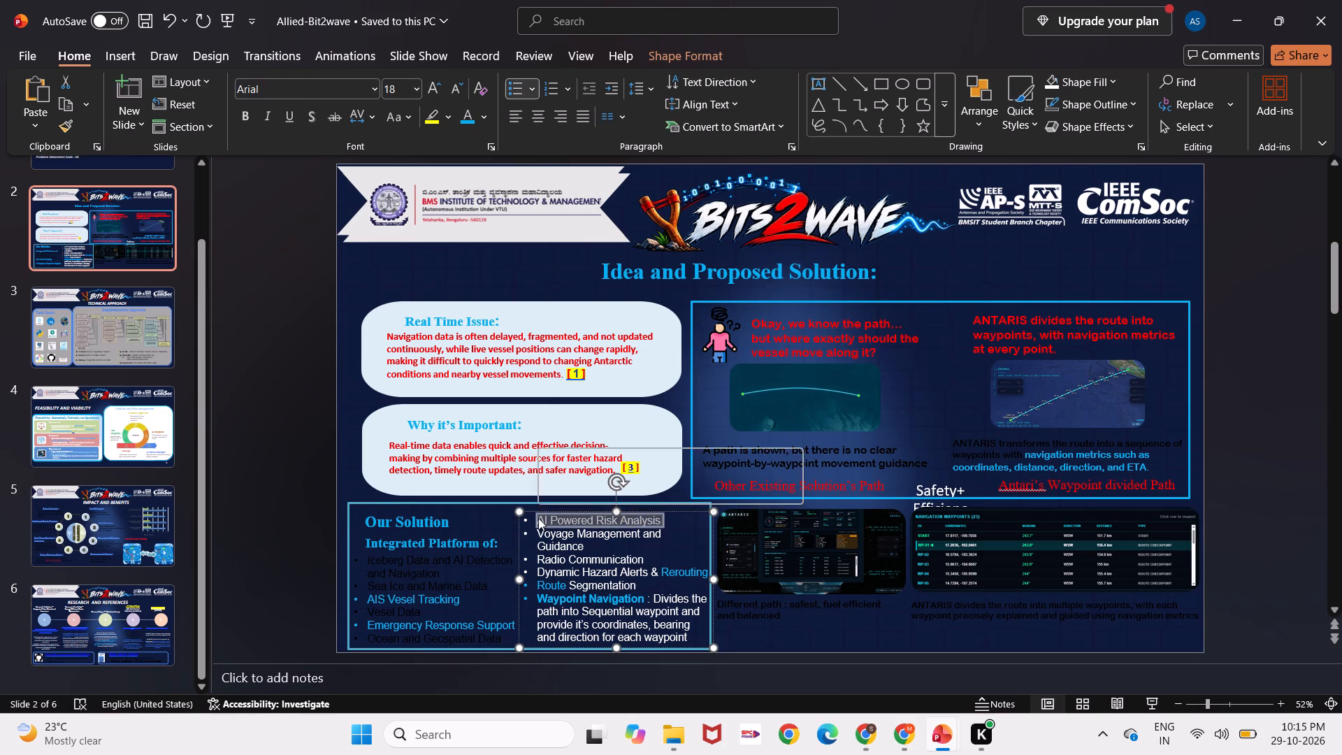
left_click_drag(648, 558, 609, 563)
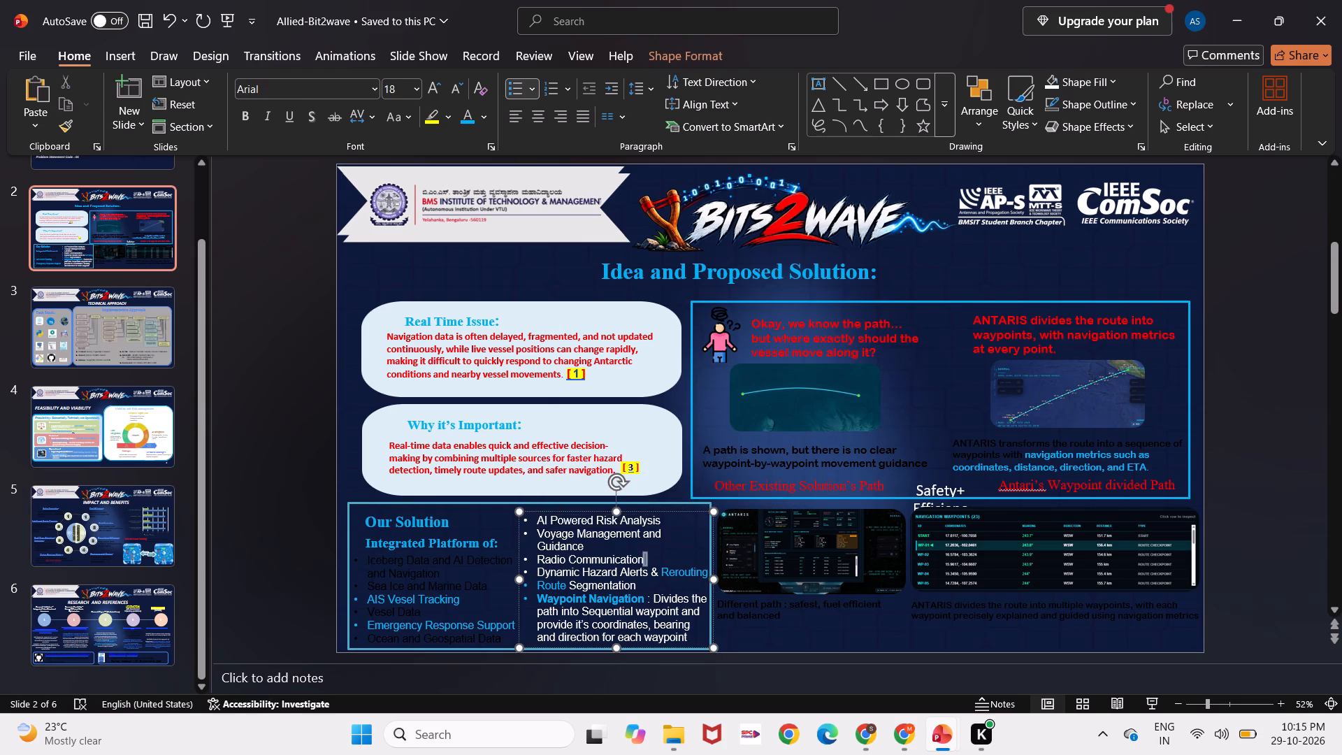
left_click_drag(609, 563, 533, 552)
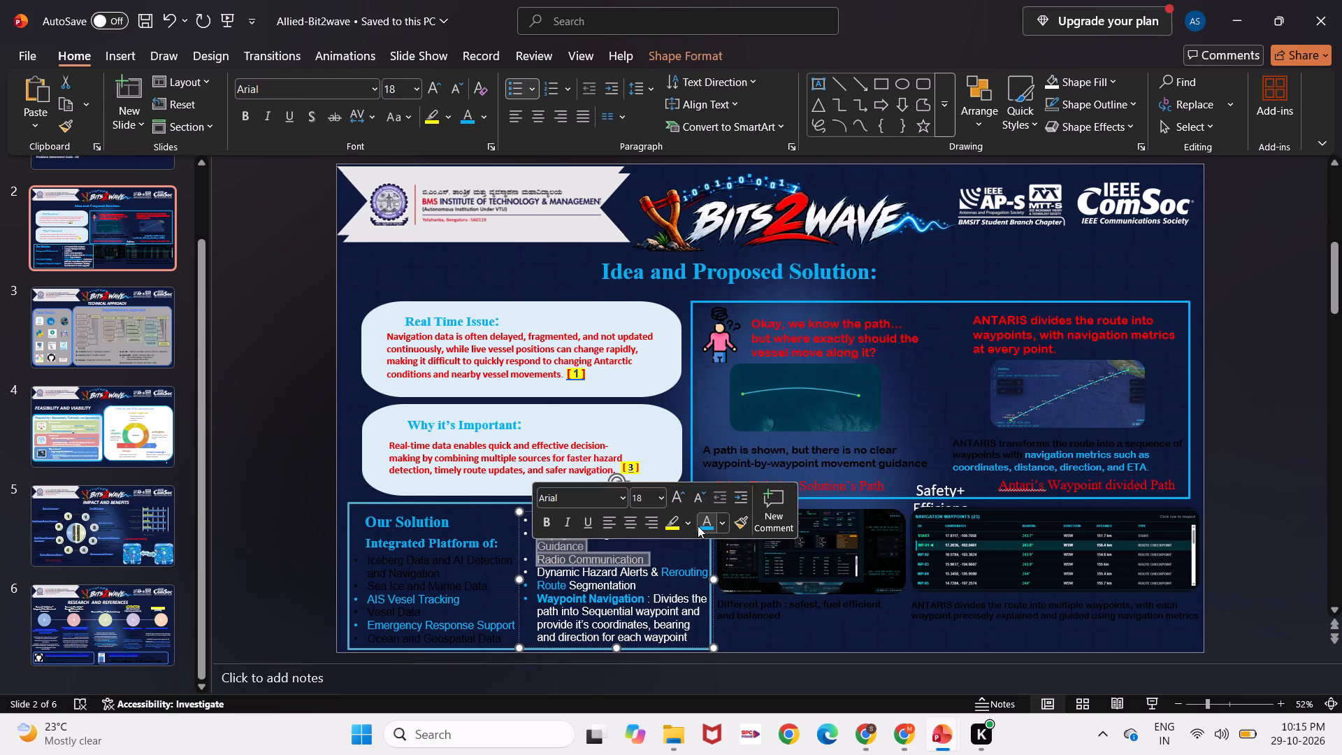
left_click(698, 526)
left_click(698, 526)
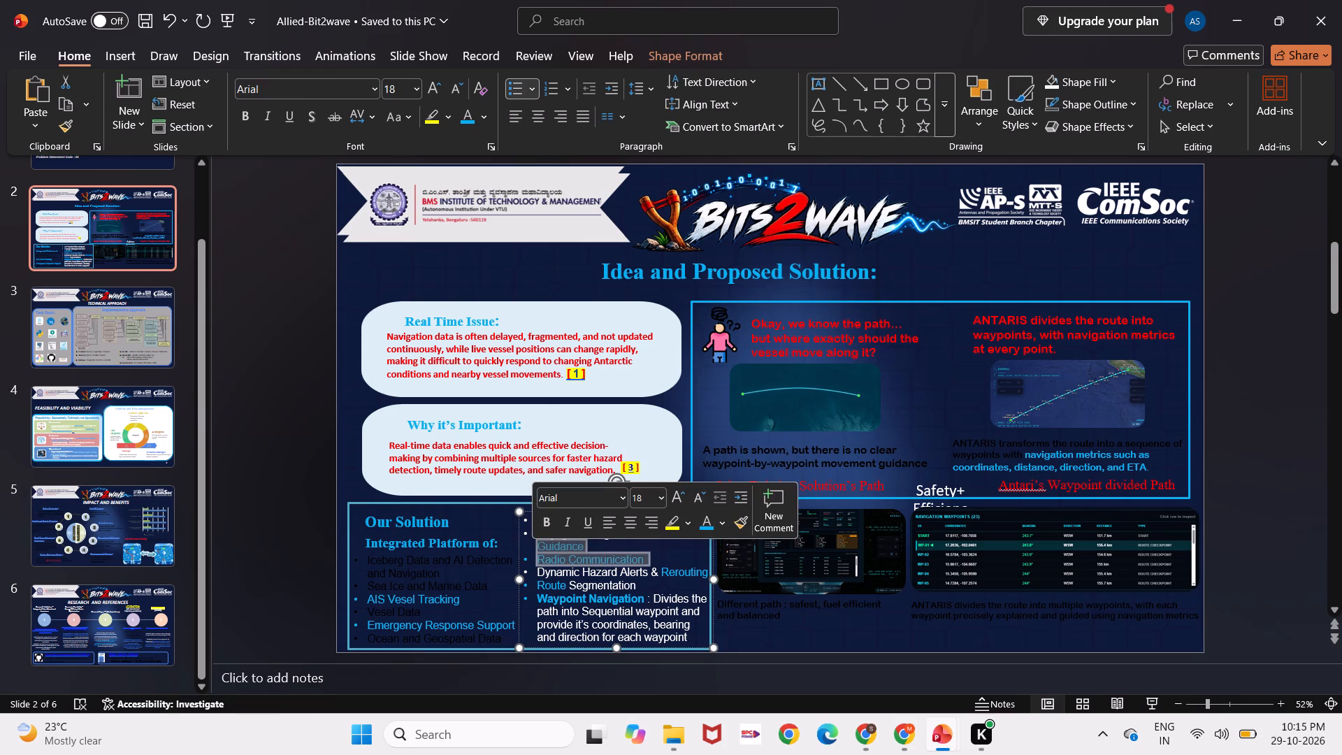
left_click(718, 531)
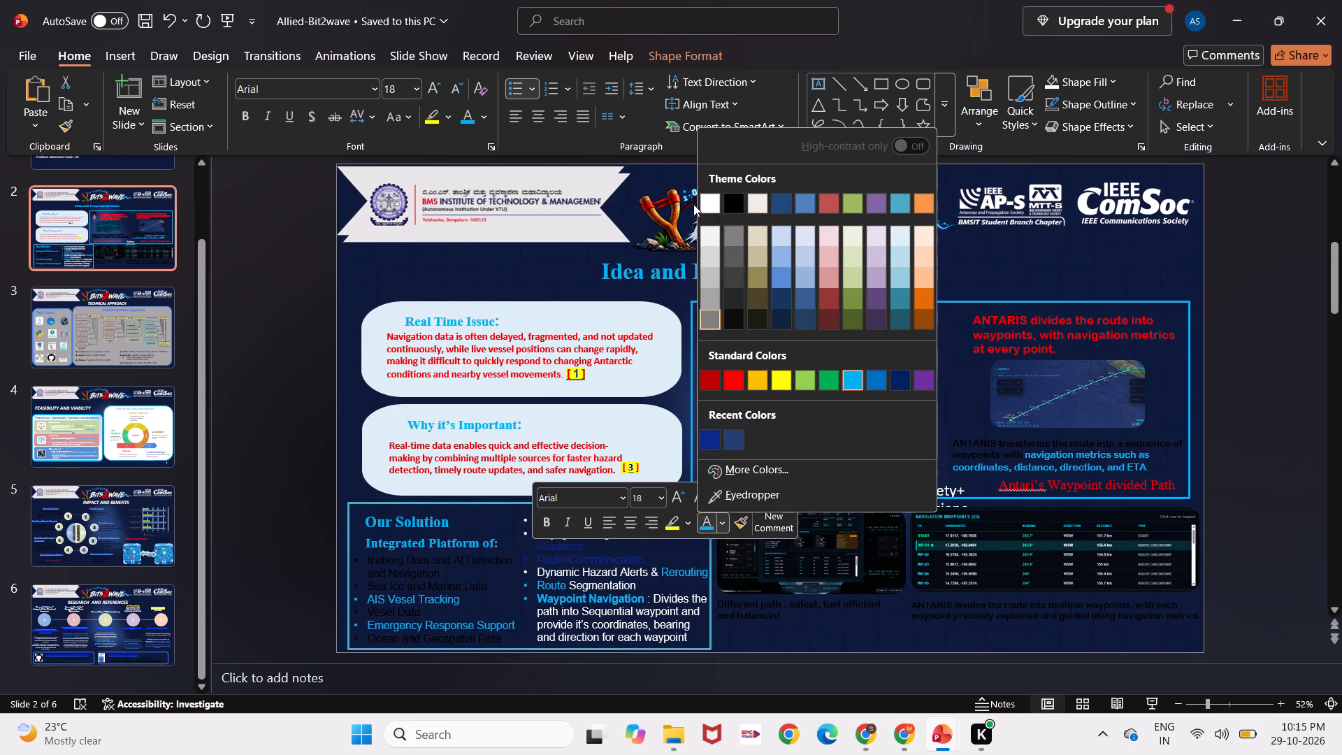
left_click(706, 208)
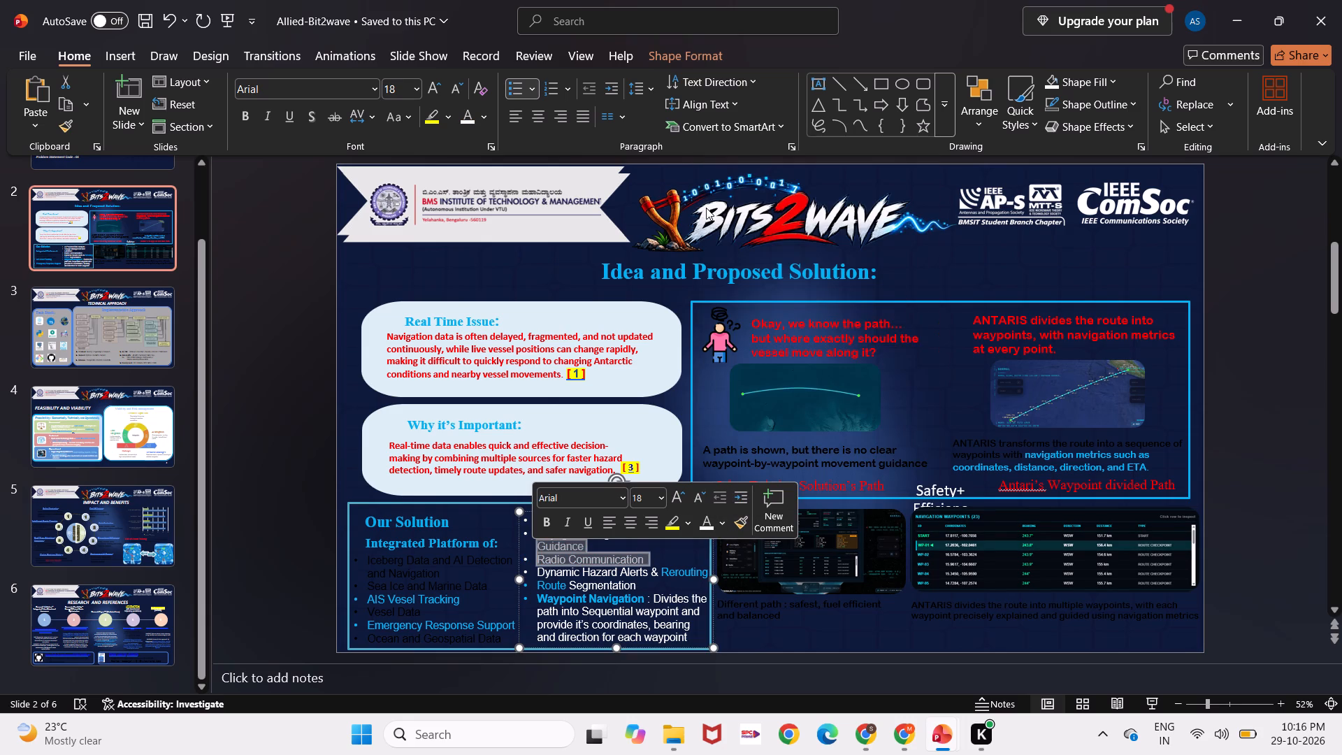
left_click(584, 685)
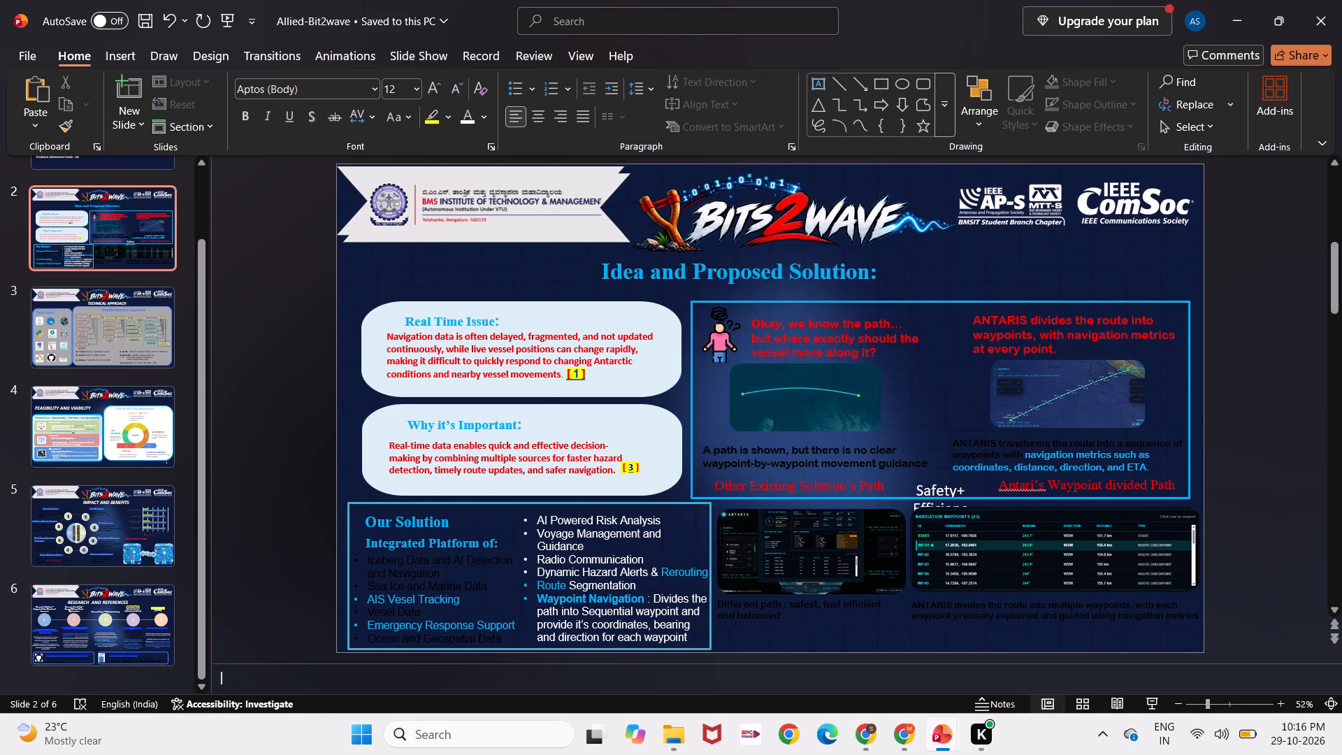
Set the font colour of all first-column bullets in the Our Solution box to white.
left_click_drag(505, 637, 352, 502)
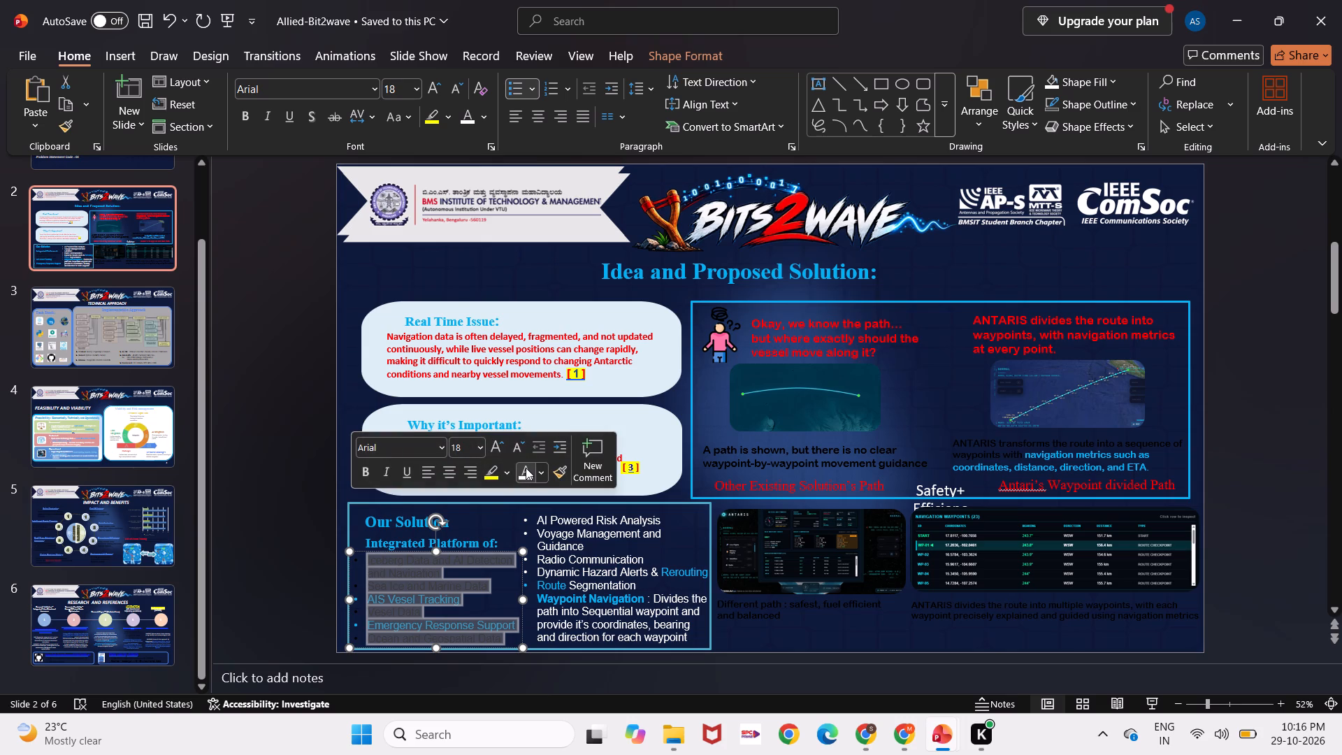
left_click(526, 468)
Colour the "Vesel Data" bullet light blue in the first column of the Our Solution box.
left_click(450, 609)
left_click_drag(450, 609, 380, 614)
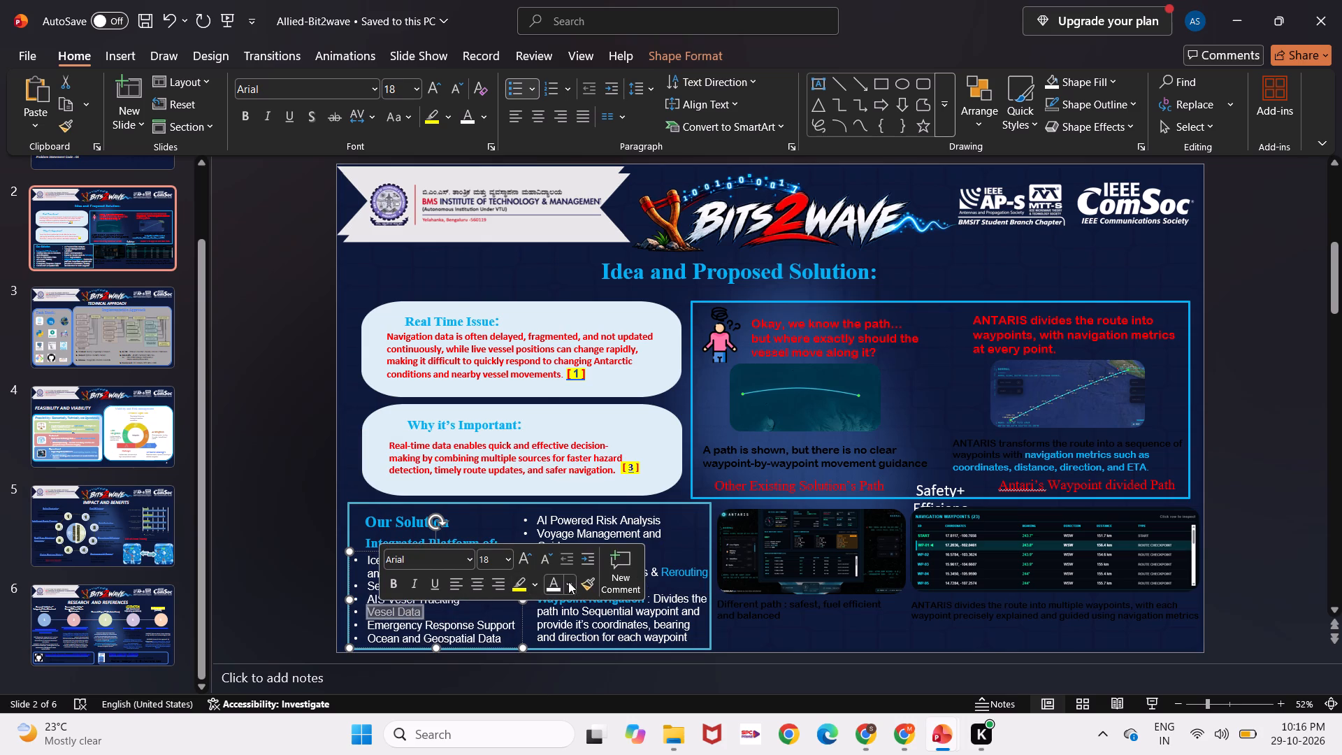
left_click(570, 582)
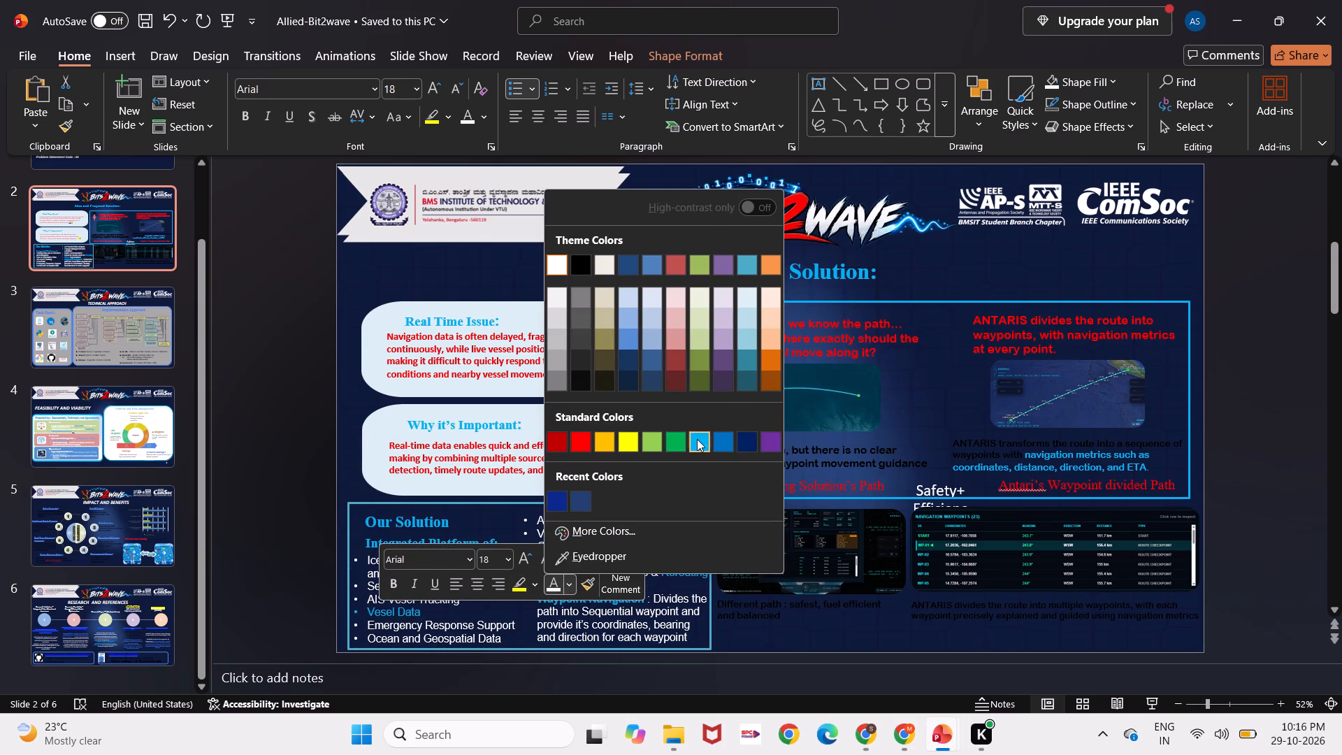
left_click(697, 439)
left_click(313, 605)
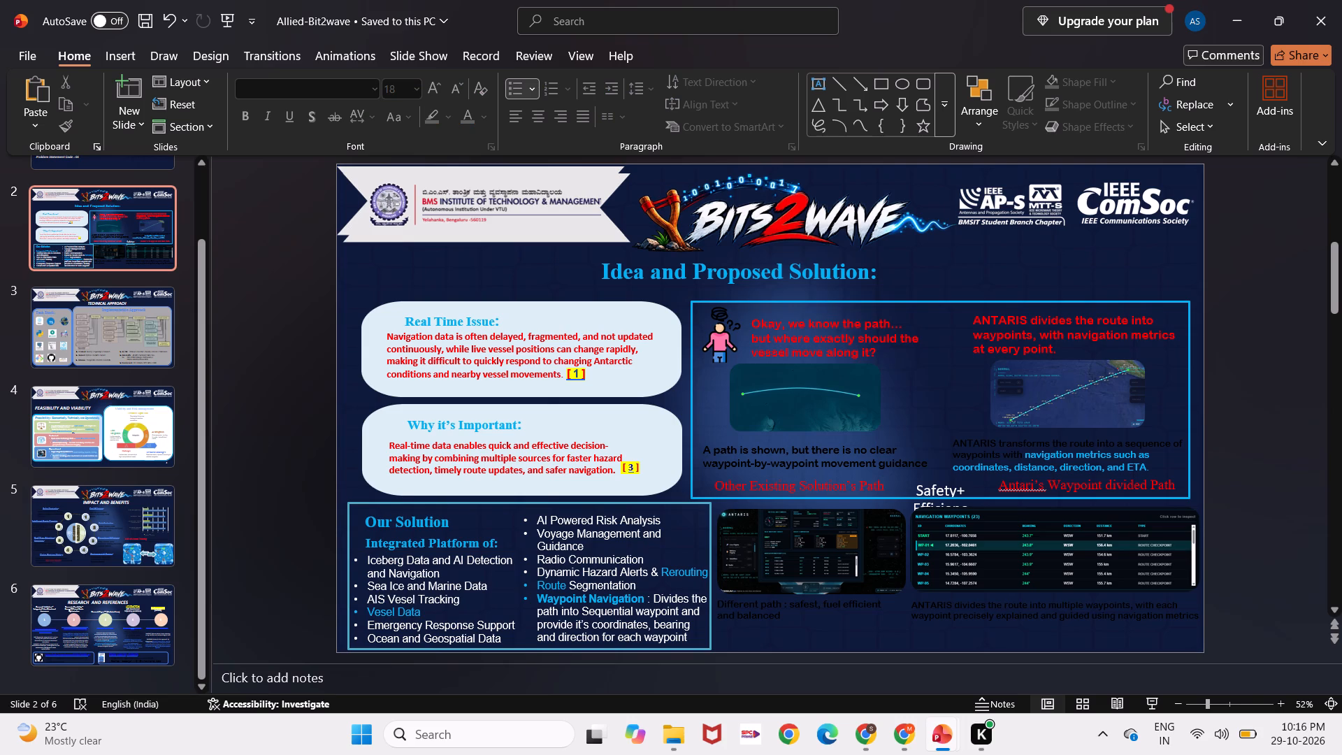
Colour the "AIS Vesel Tracking" bullet light blue in the first column of the Our Solution box.
left_click_drag(472, 597, 362, 595)
left_click(539, 566)
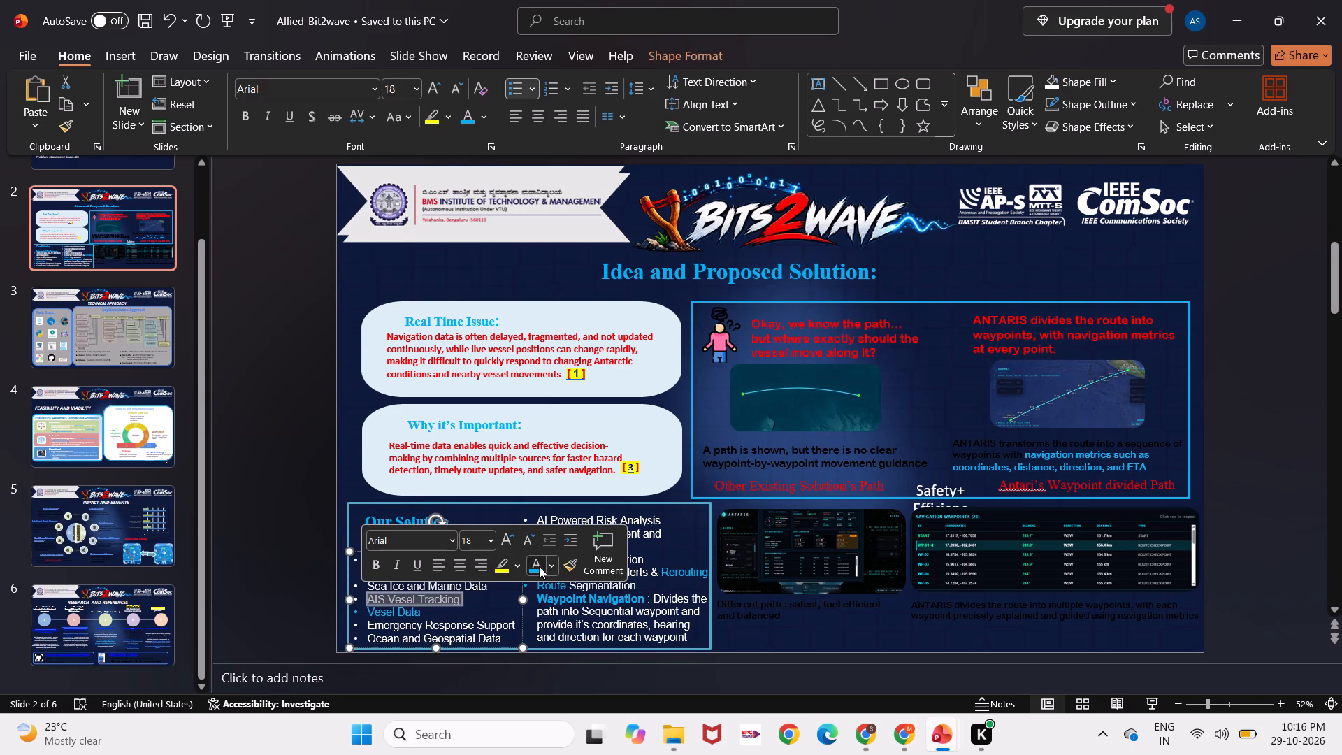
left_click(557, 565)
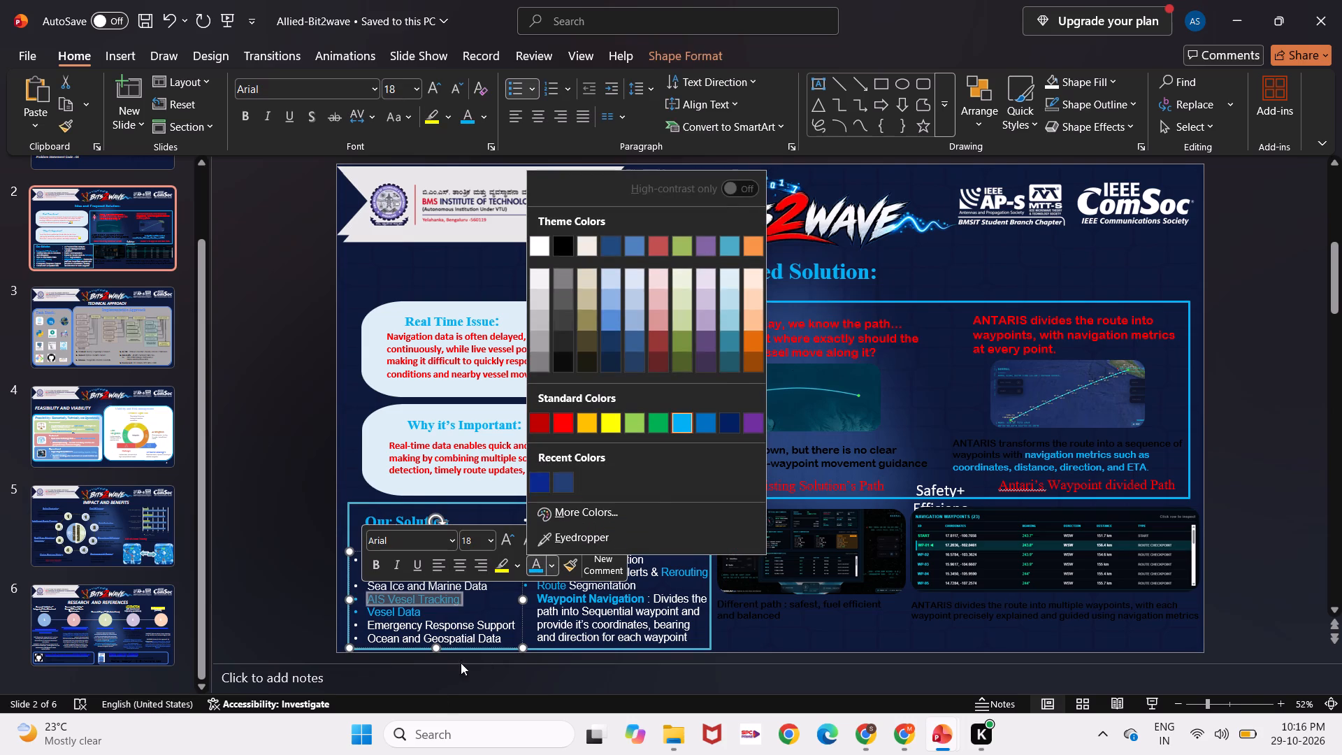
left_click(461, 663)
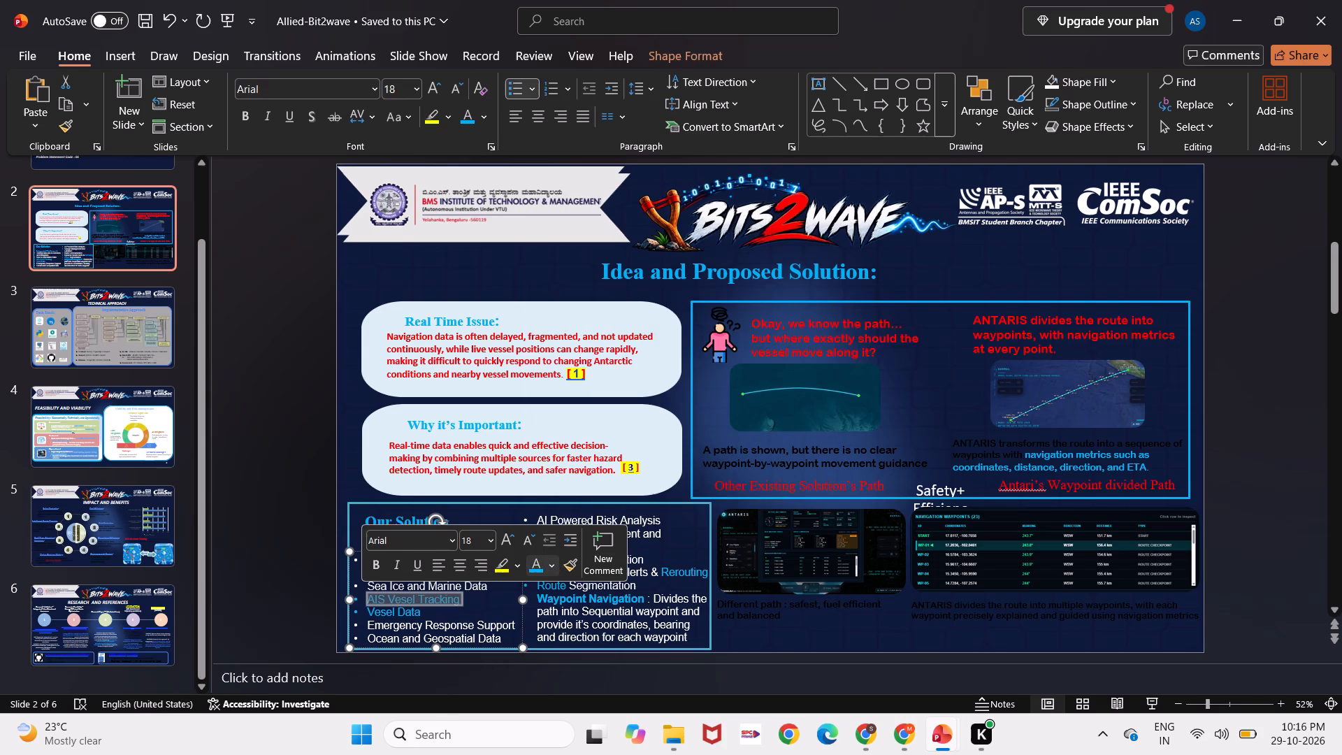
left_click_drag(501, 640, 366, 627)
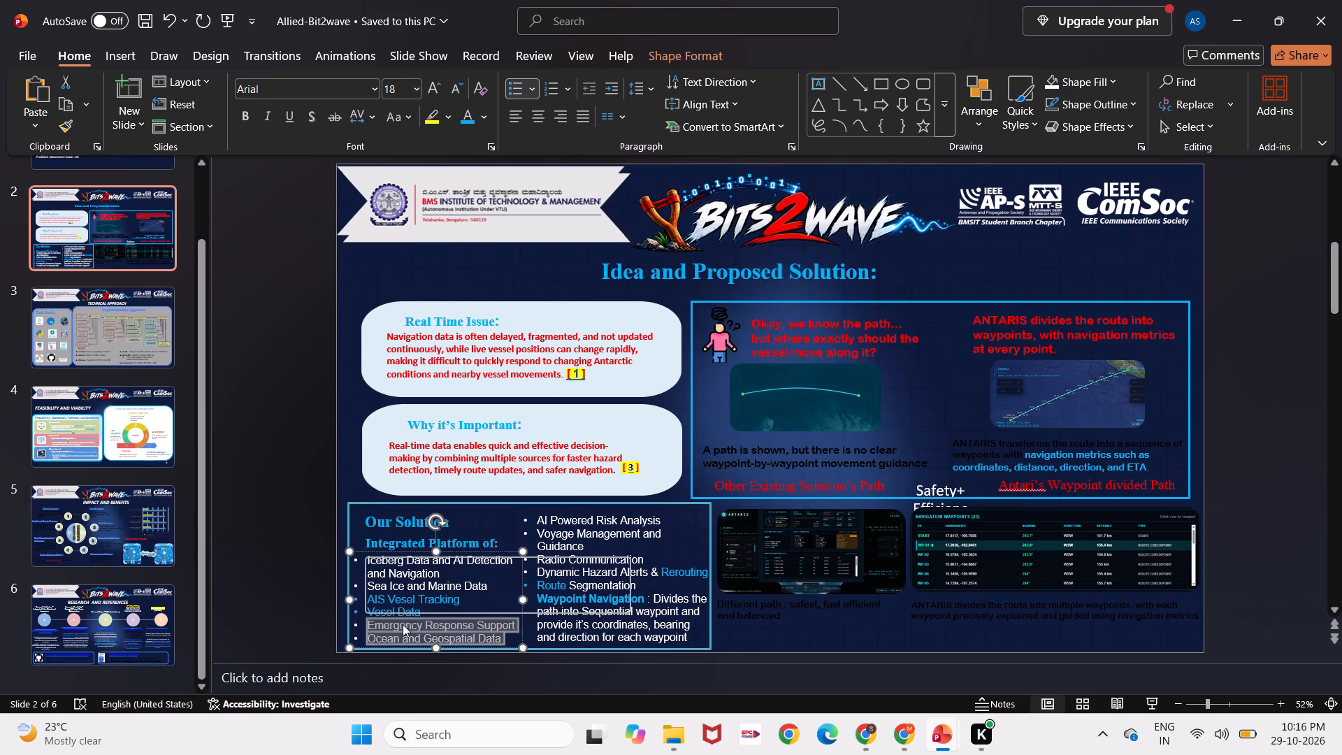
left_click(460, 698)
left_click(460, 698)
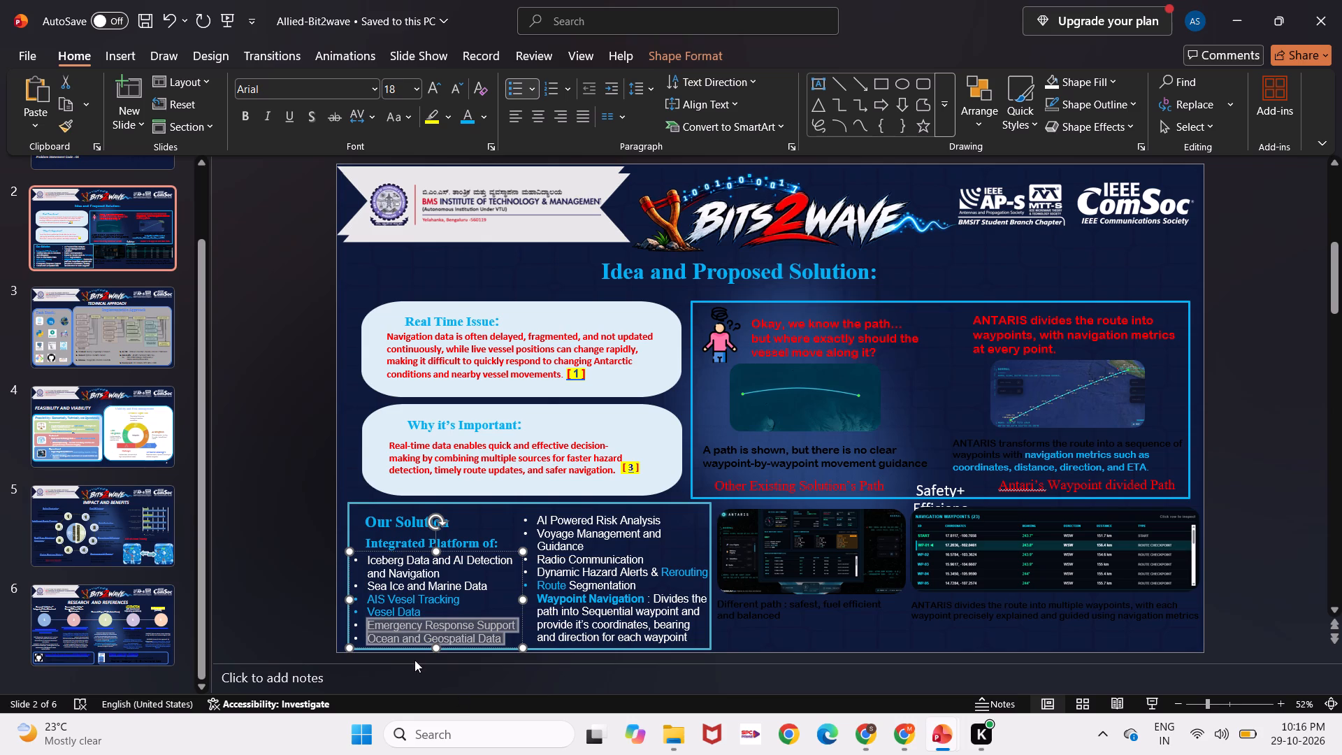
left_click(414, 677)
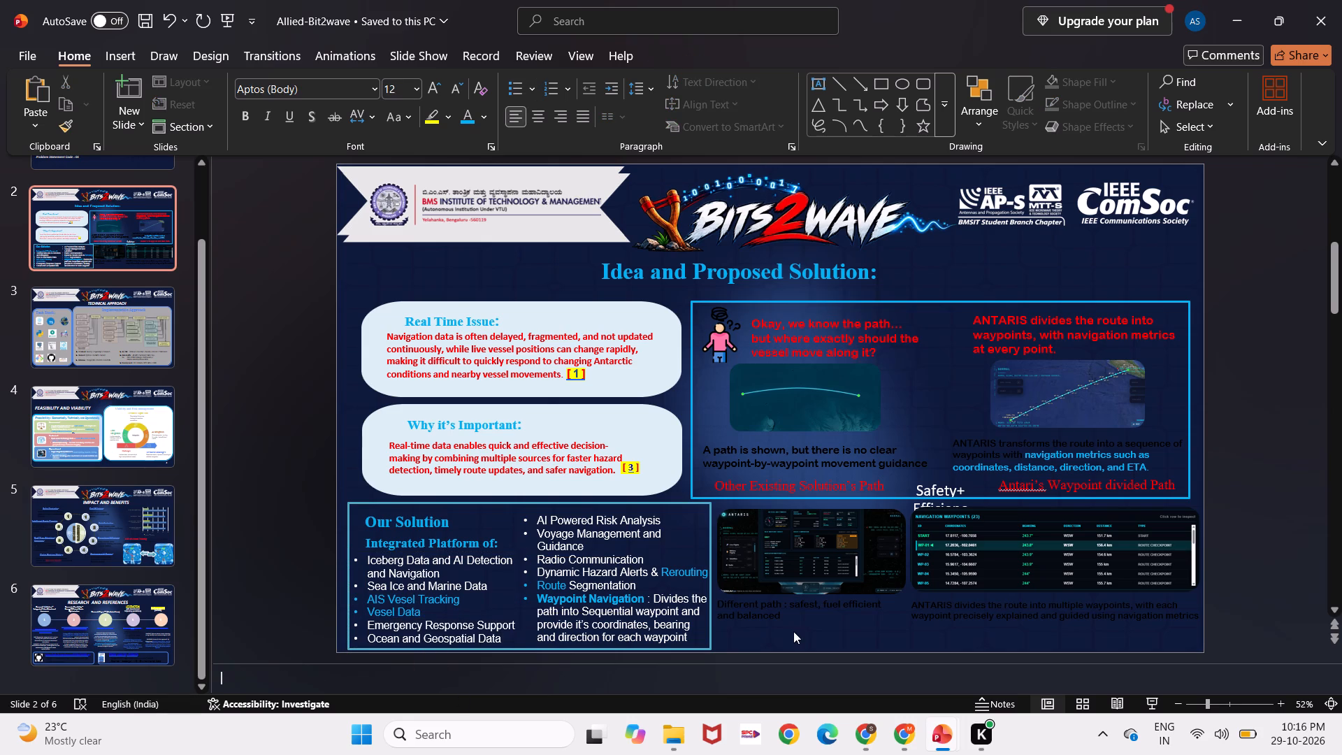
Set the font colour of the "Different path : safest, fuel efficient and balanced" caption on slide 2 to white.
left_click_drag(810, 624, 821, 626)
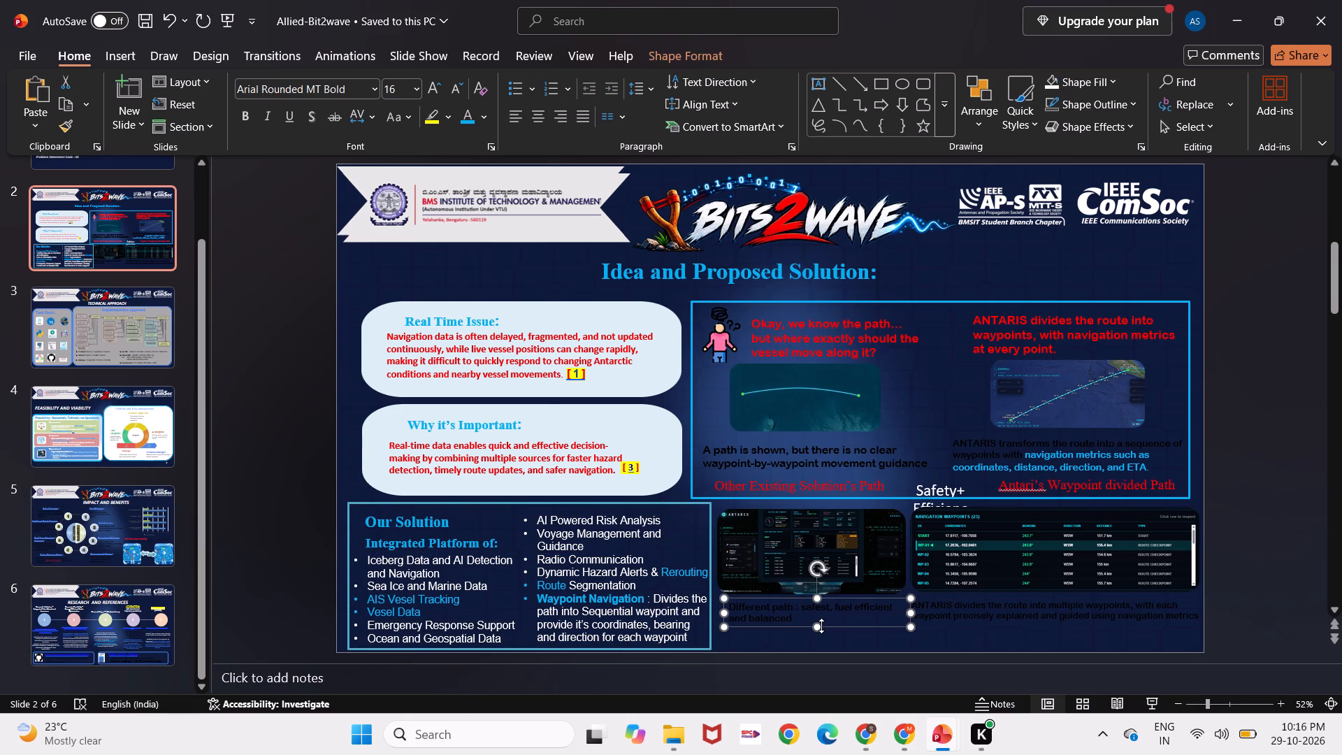
key("ctrl+z")
left_click_drag(788, 618, 729, 605)
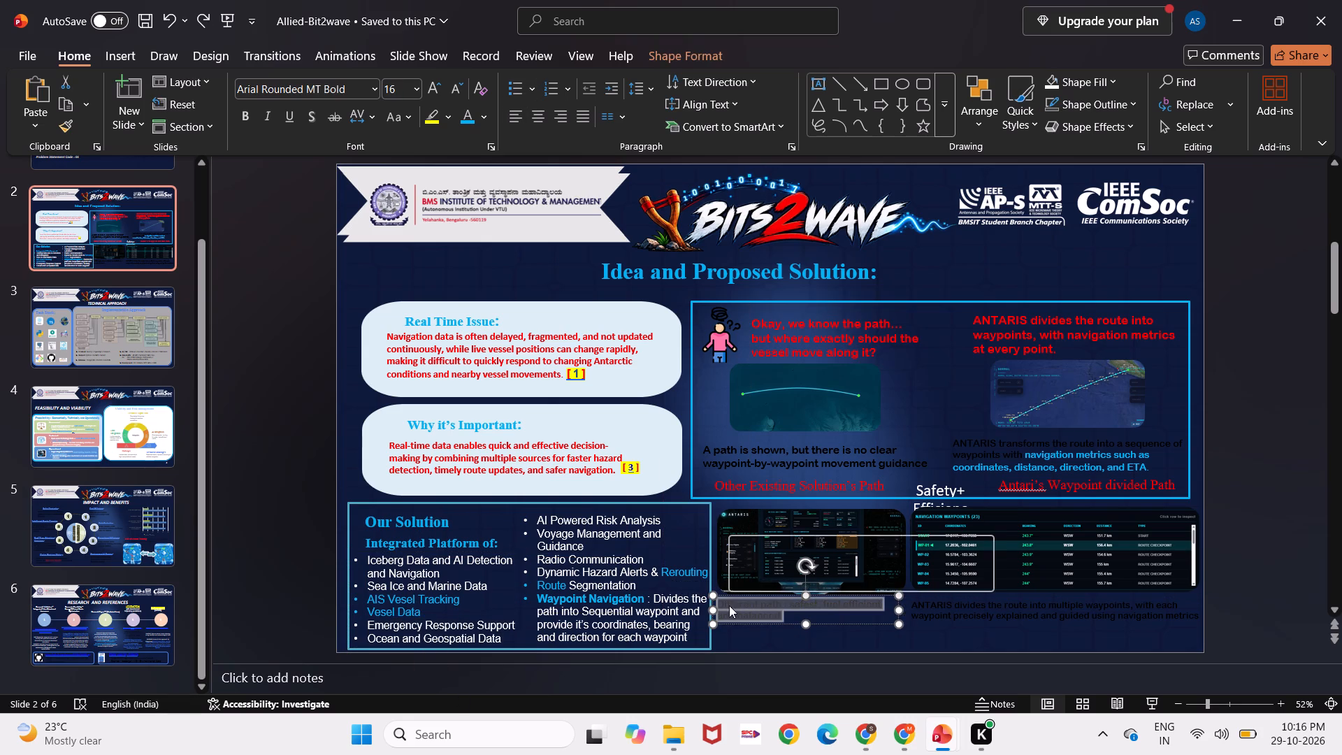
left_click(916, 573)
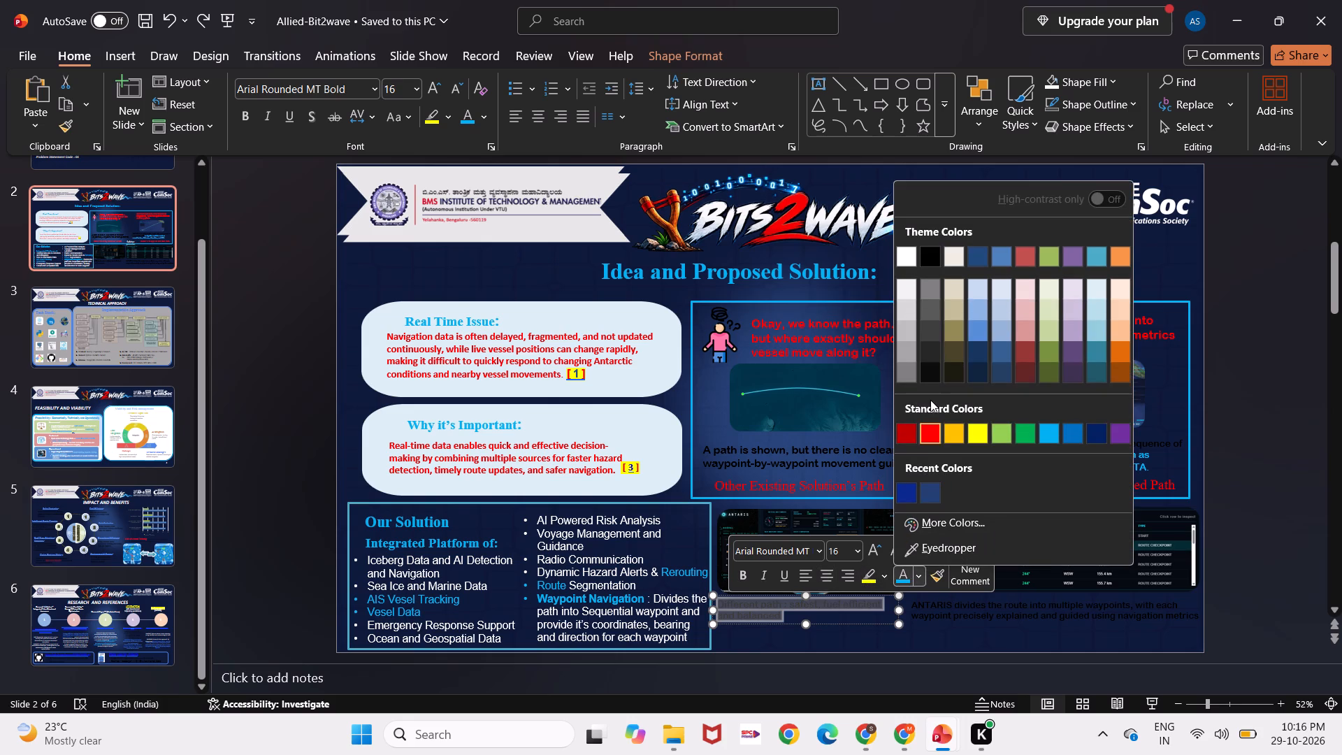
left_click(908, 267)
left_click(908, 260)
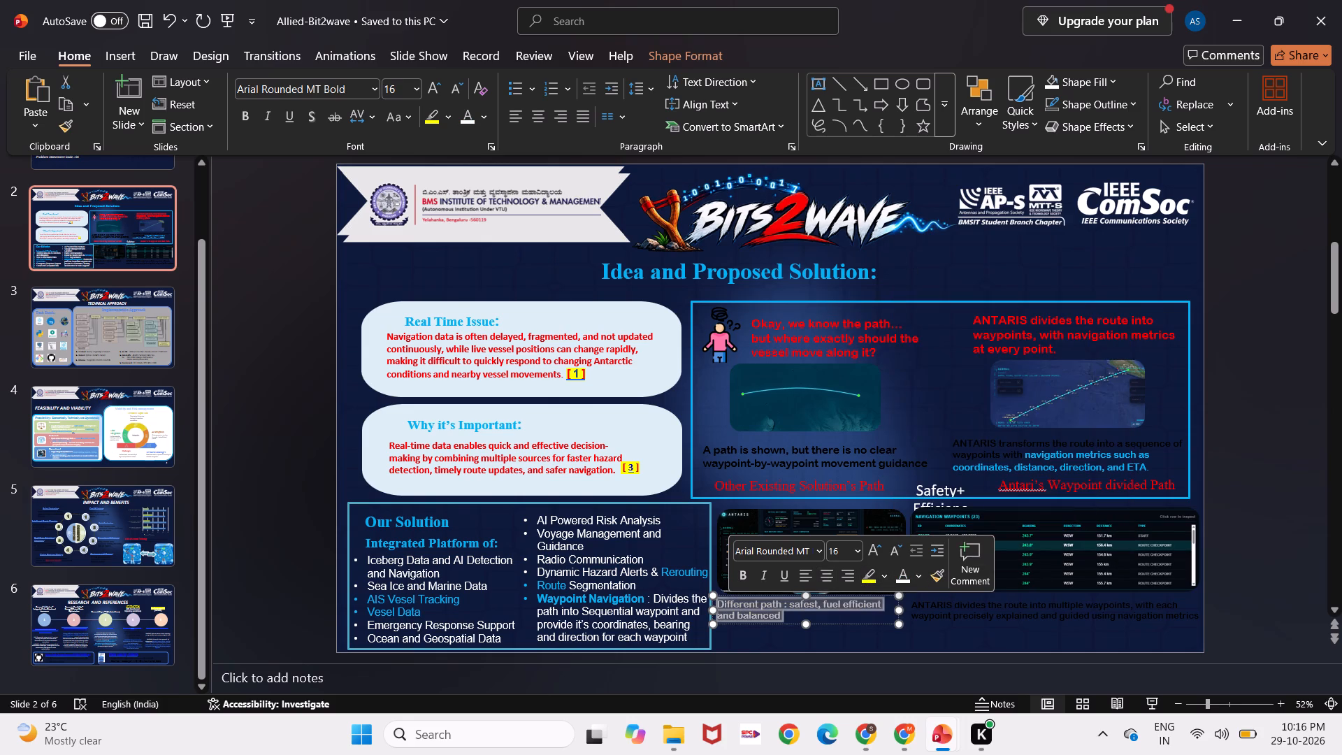
Set the font colour of the "ANTARIS divides the route into multiple waypoints" caption under the waypoint table to white.
left_click(946, 607)
key("ctrl+a")
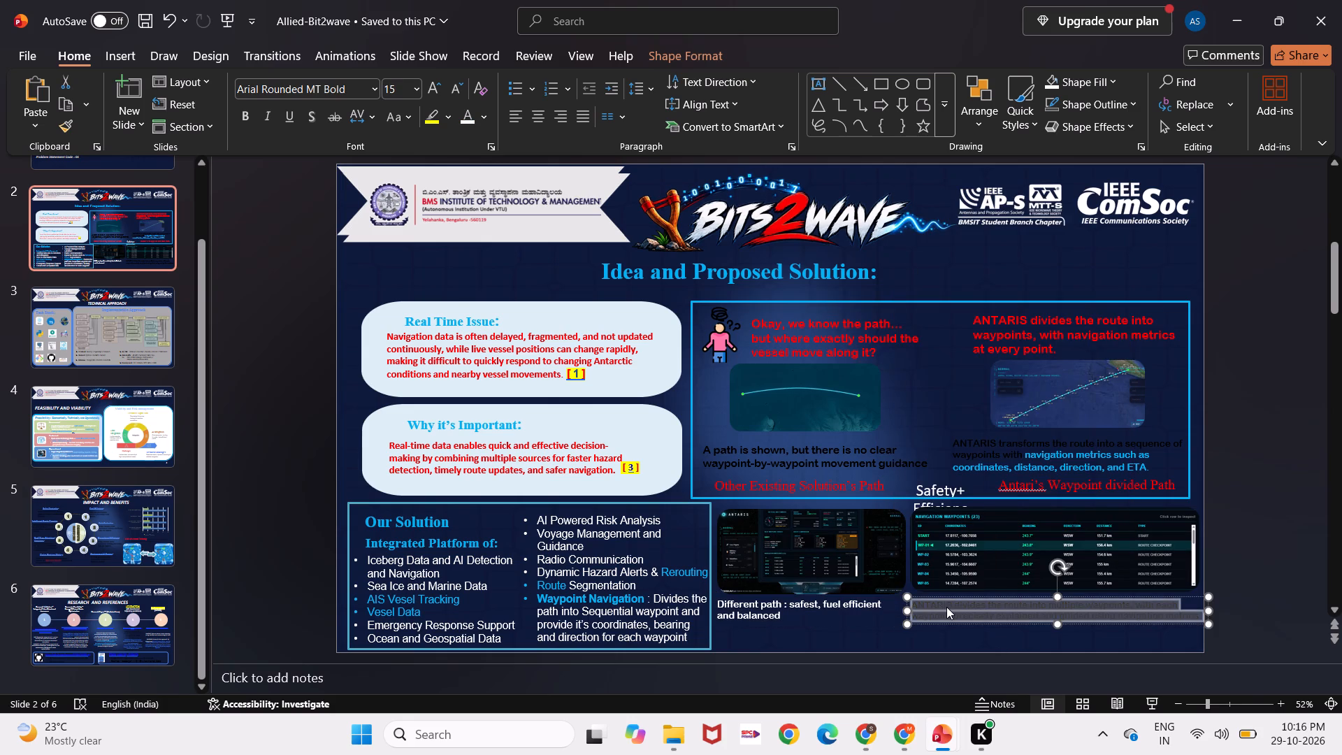
right_click(946, 607)
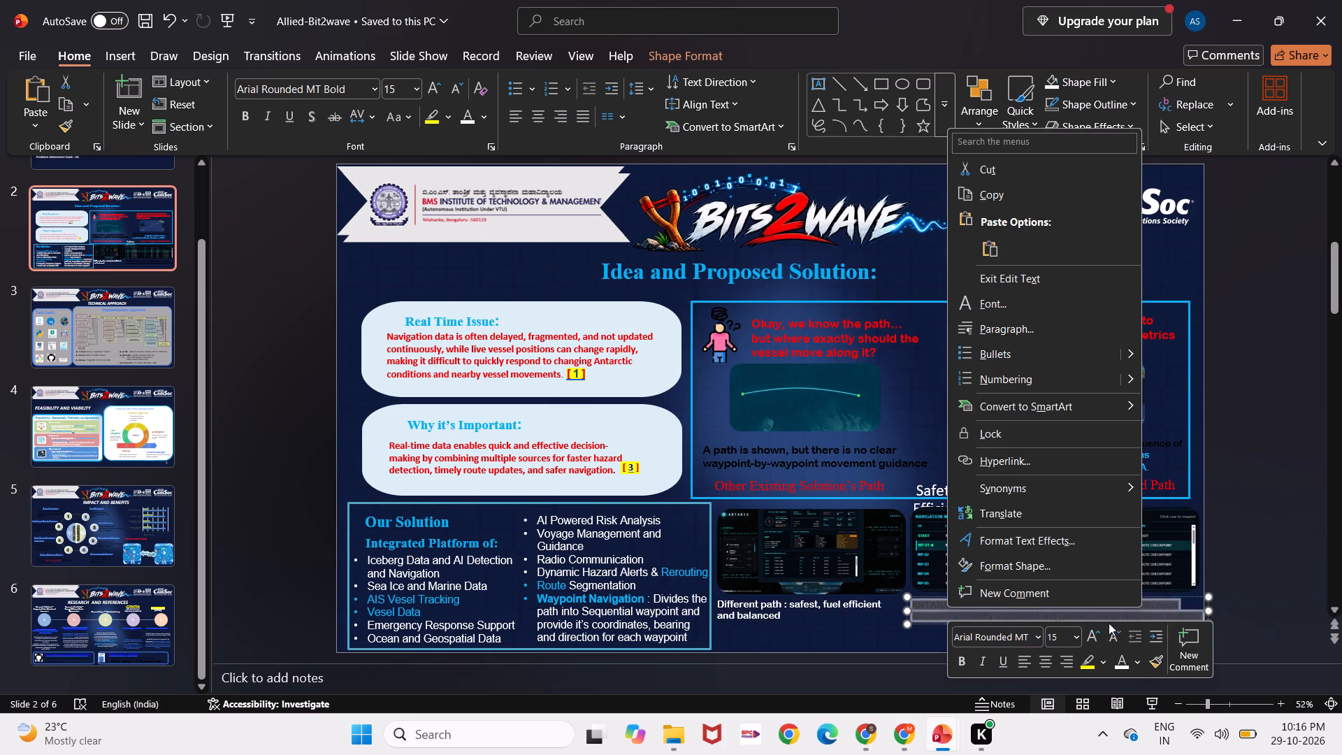
left_click(1118, 657)
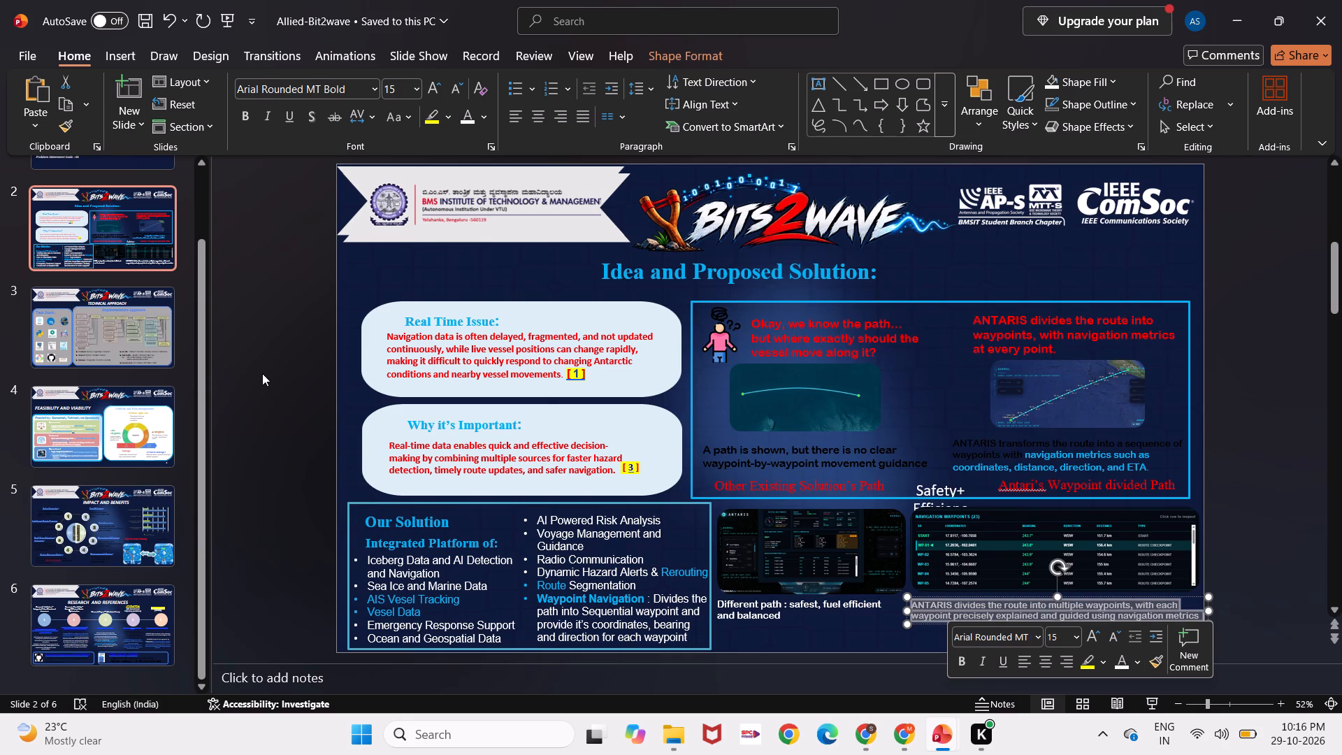
Set the font colour of the "A path is shown, but there is no clear waypoint-by-waypoint movement guidance" caption to white.
left_click(911, 458)
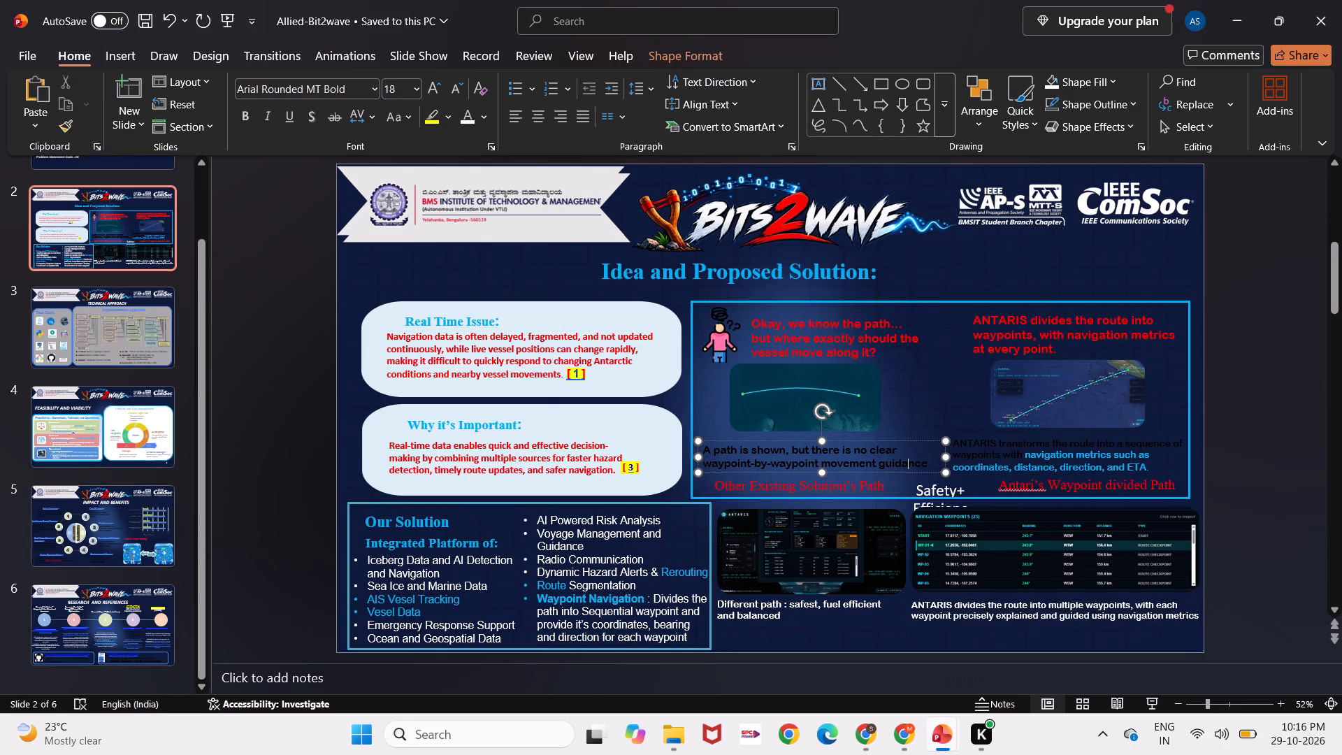
key("ctrl+a")
right_click(867, 456)
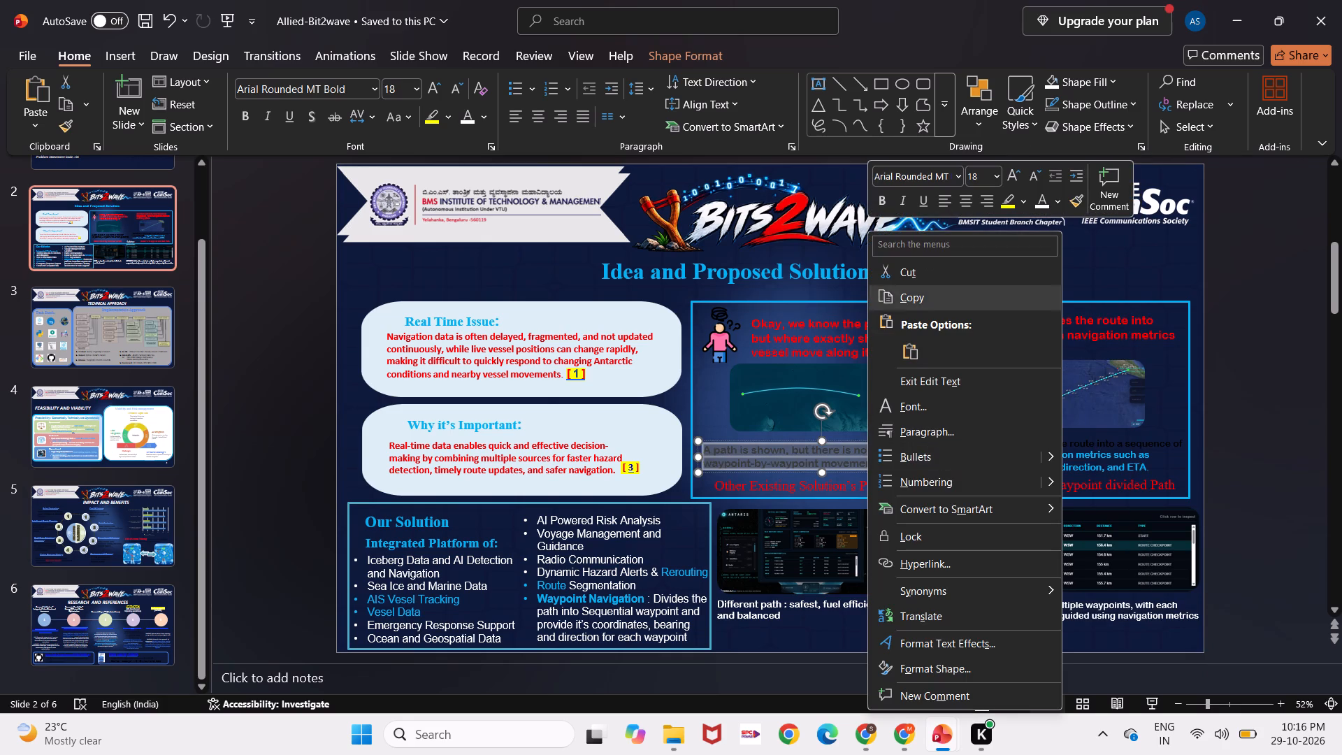
left_click(1047, 206)
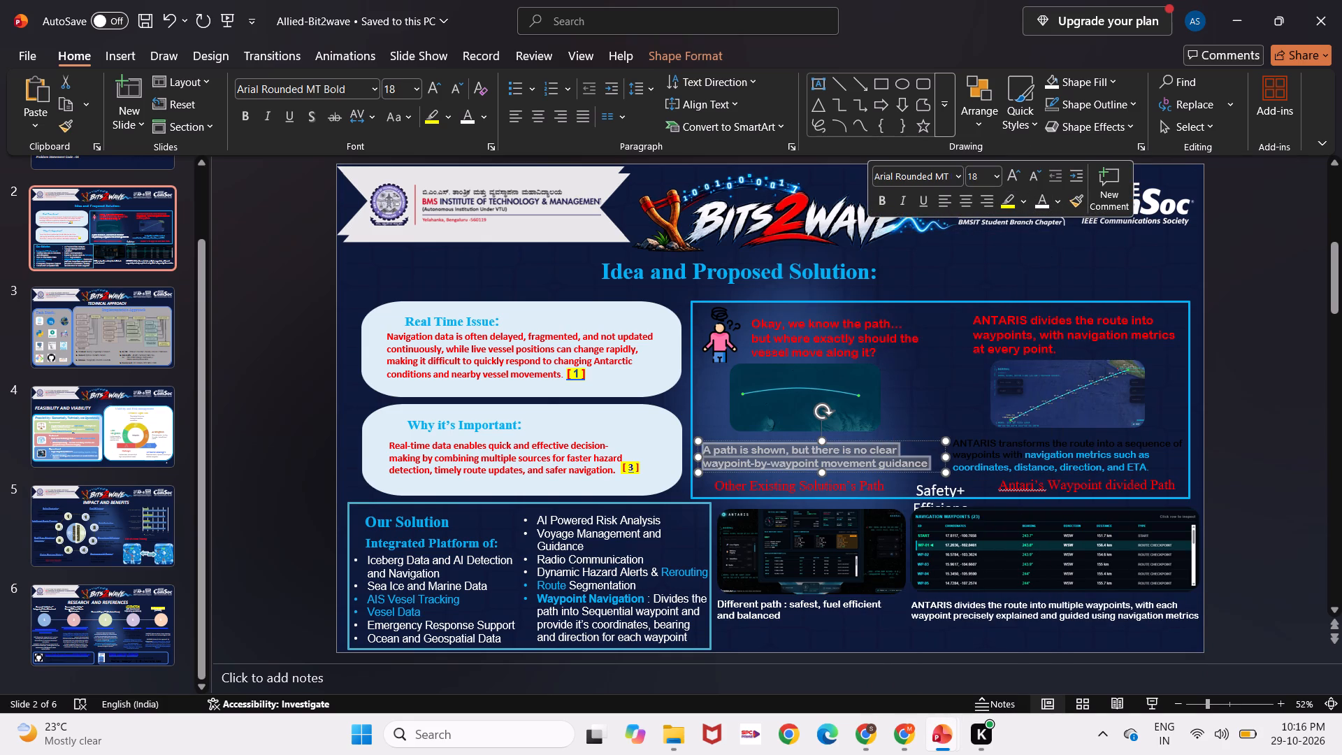
Colour the black opening words "ANTARIS transforms the route into a sequence of waypoints with" white on slide 2.
left_click_drag(1018, 459, 960, 431)
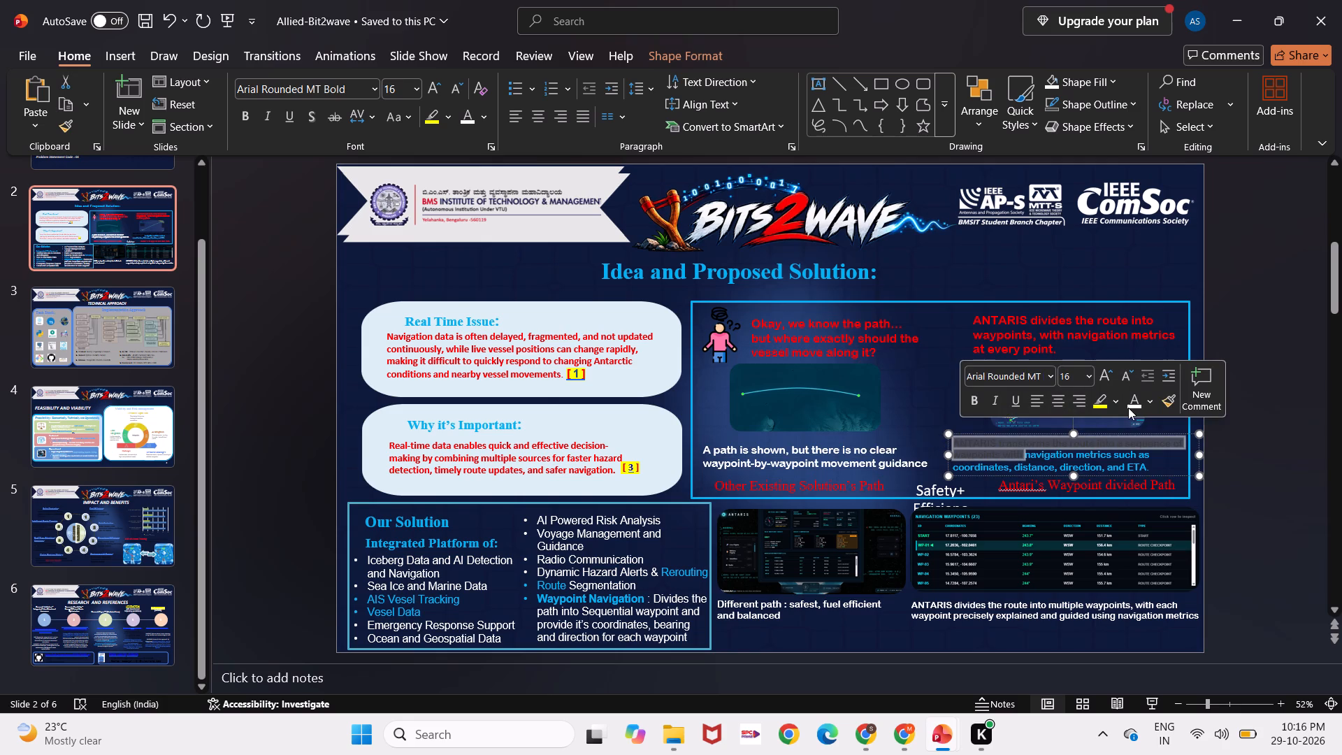
left_click(1129, 408)
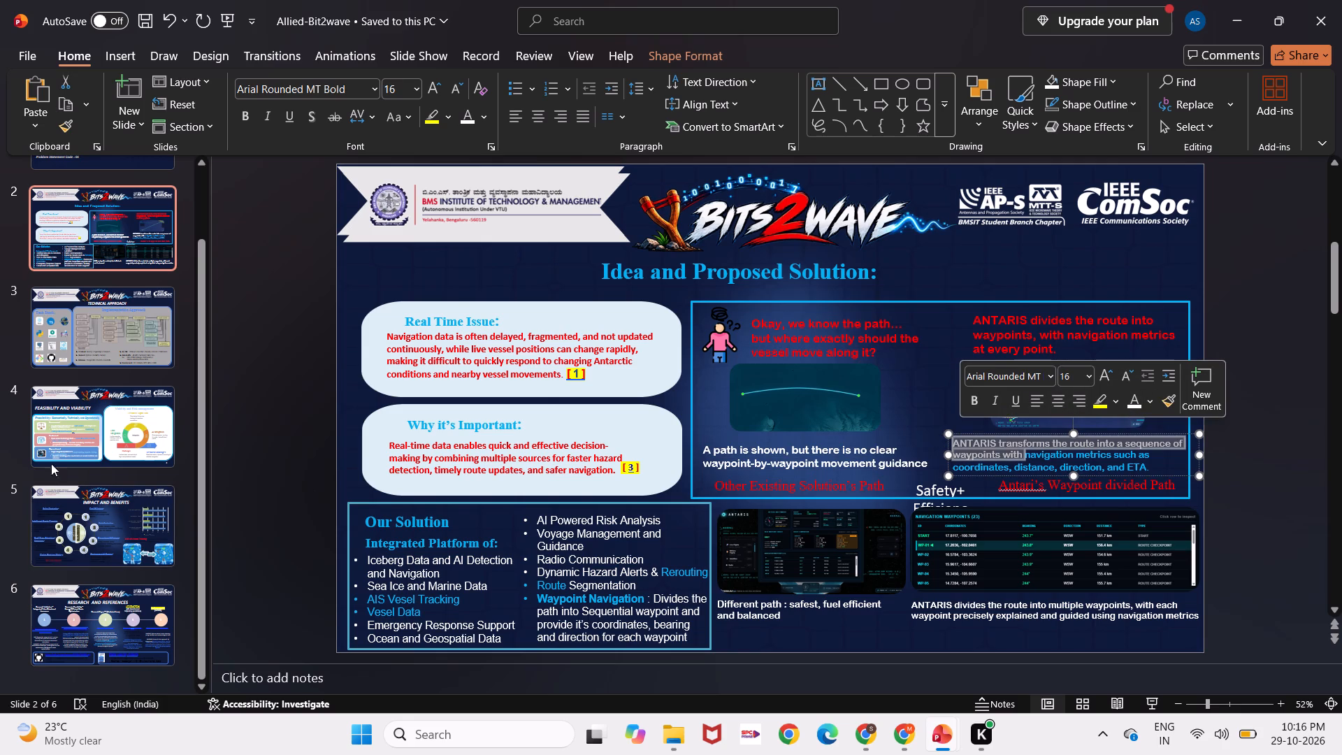
On slide 5, ungroup the Impacts and Benefits wheel that also contains the Safer Navigation description.
left_click(116, 345)
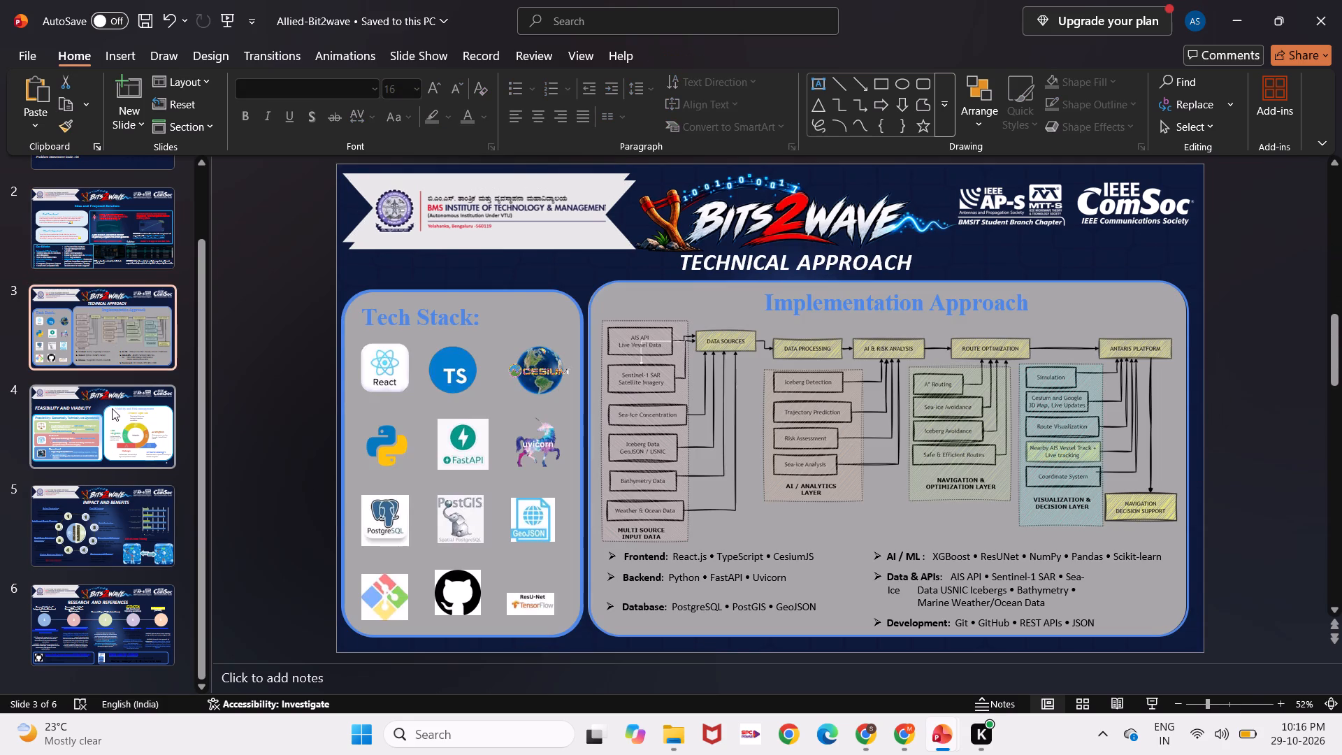
left_click(112, 408)
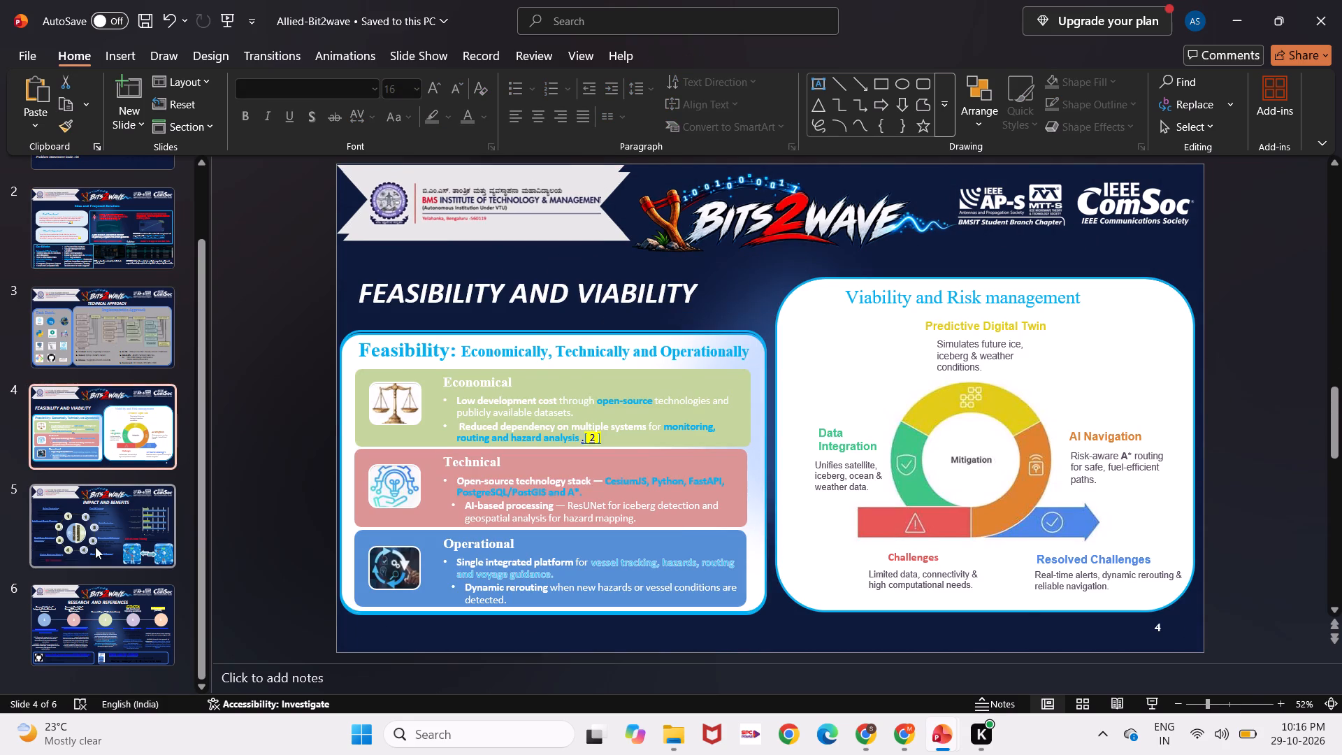
left_click(95, 547)
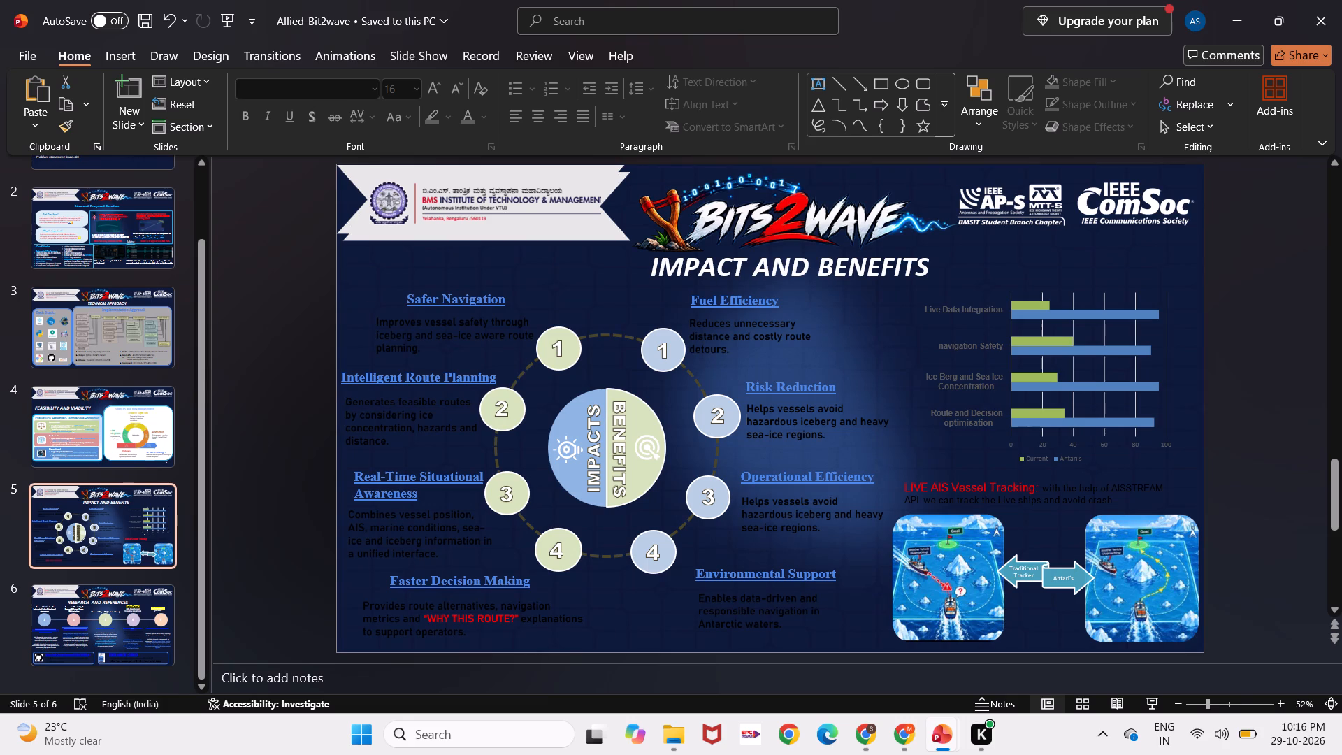
left_click(476, 337)
left_click_drag(476, 337, 542, 361)
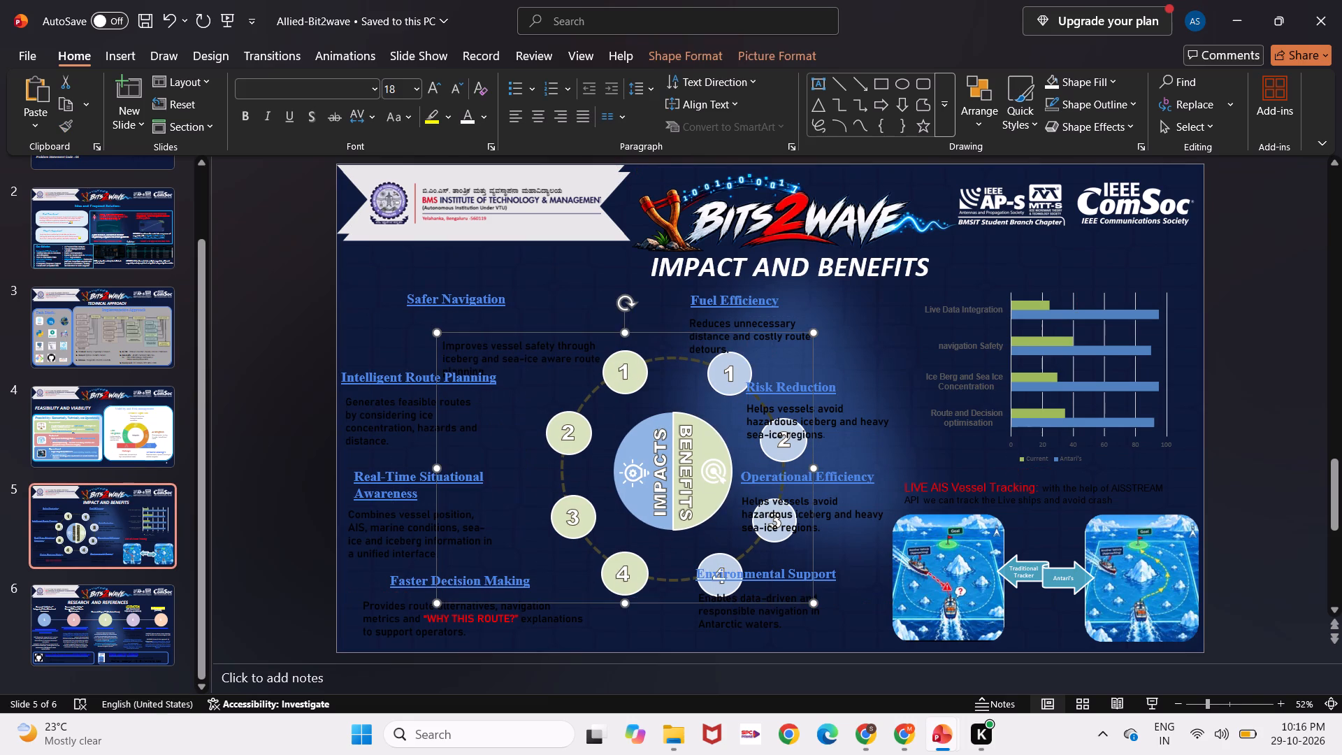
key("ctrl+z")
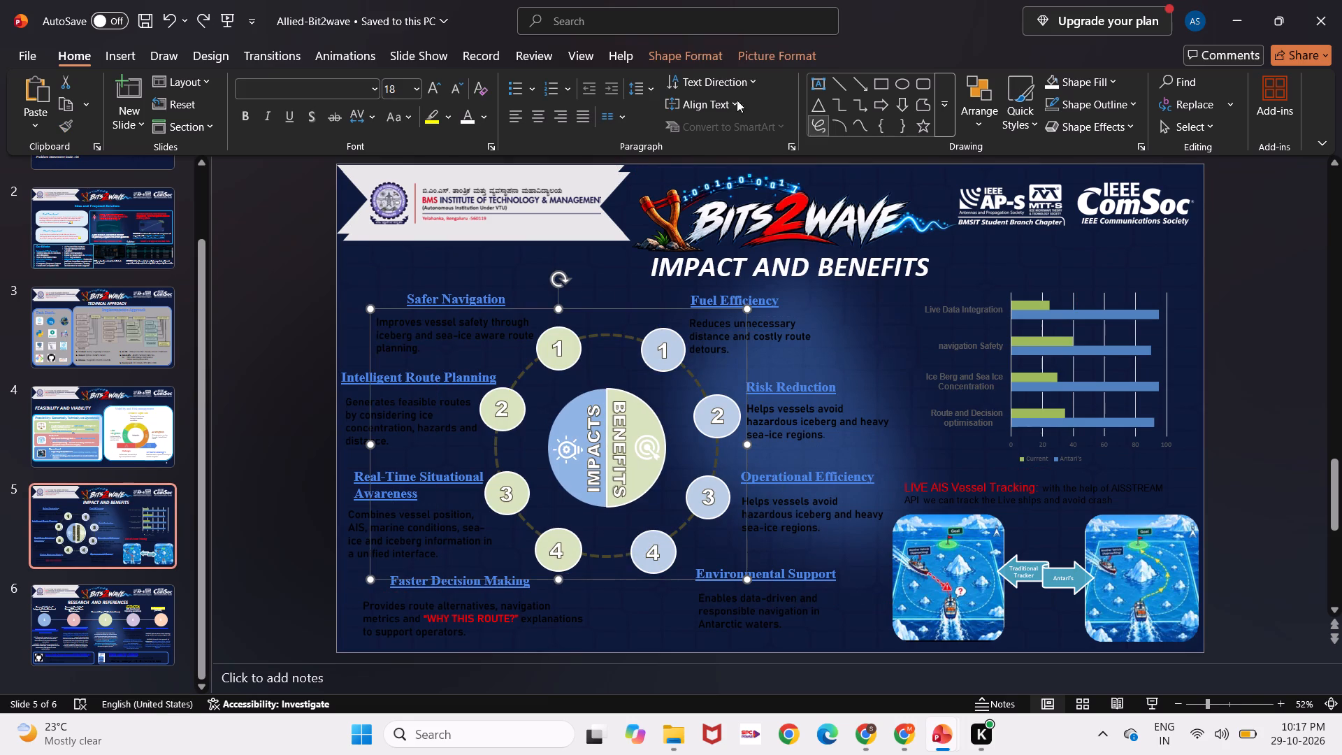
left_click(707, 65)
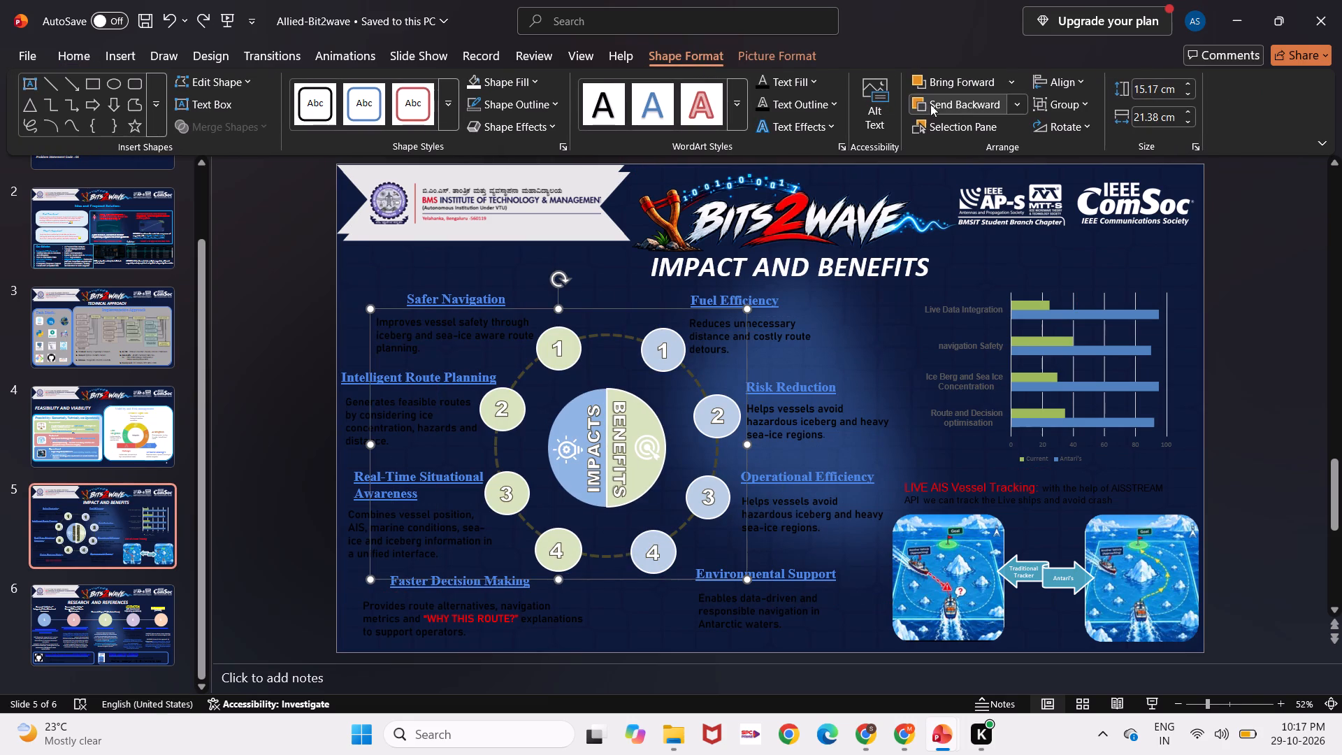
left_click(1058, 102)
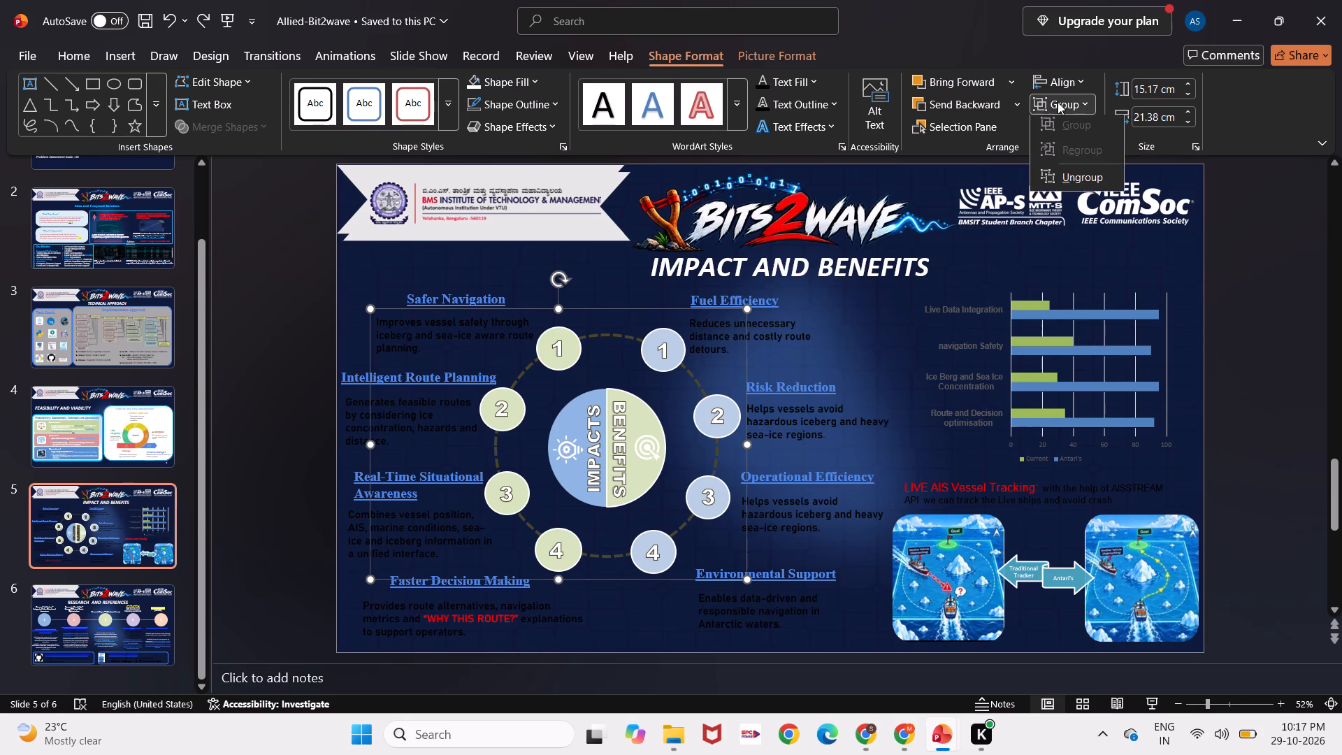
left_click(1059, 173)
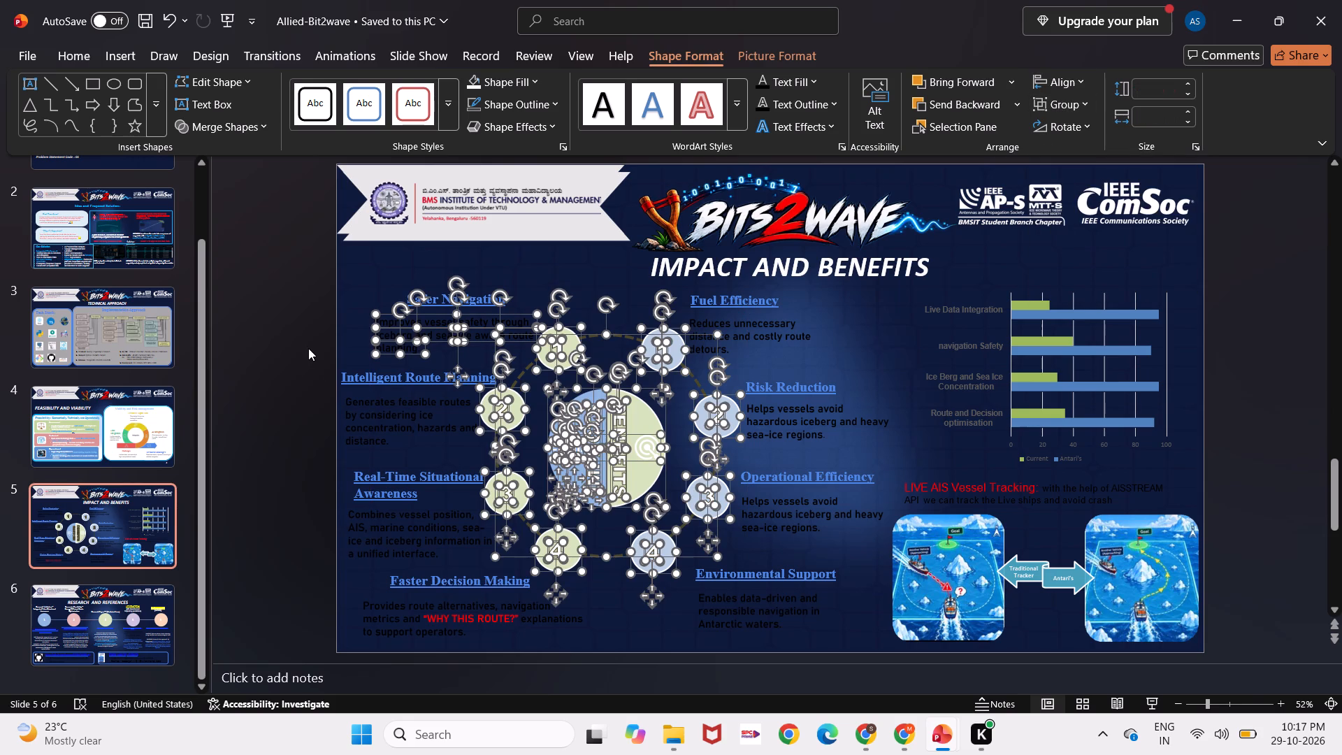
left_click(307, 346)
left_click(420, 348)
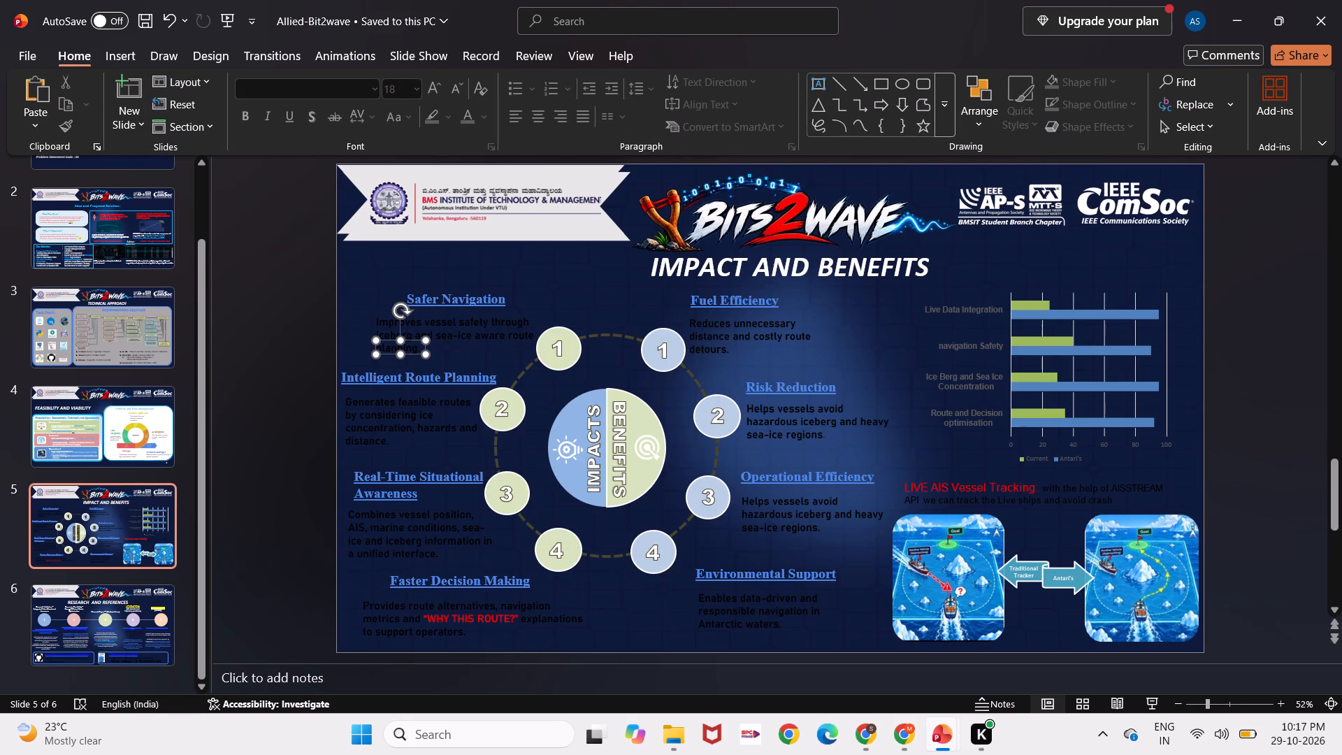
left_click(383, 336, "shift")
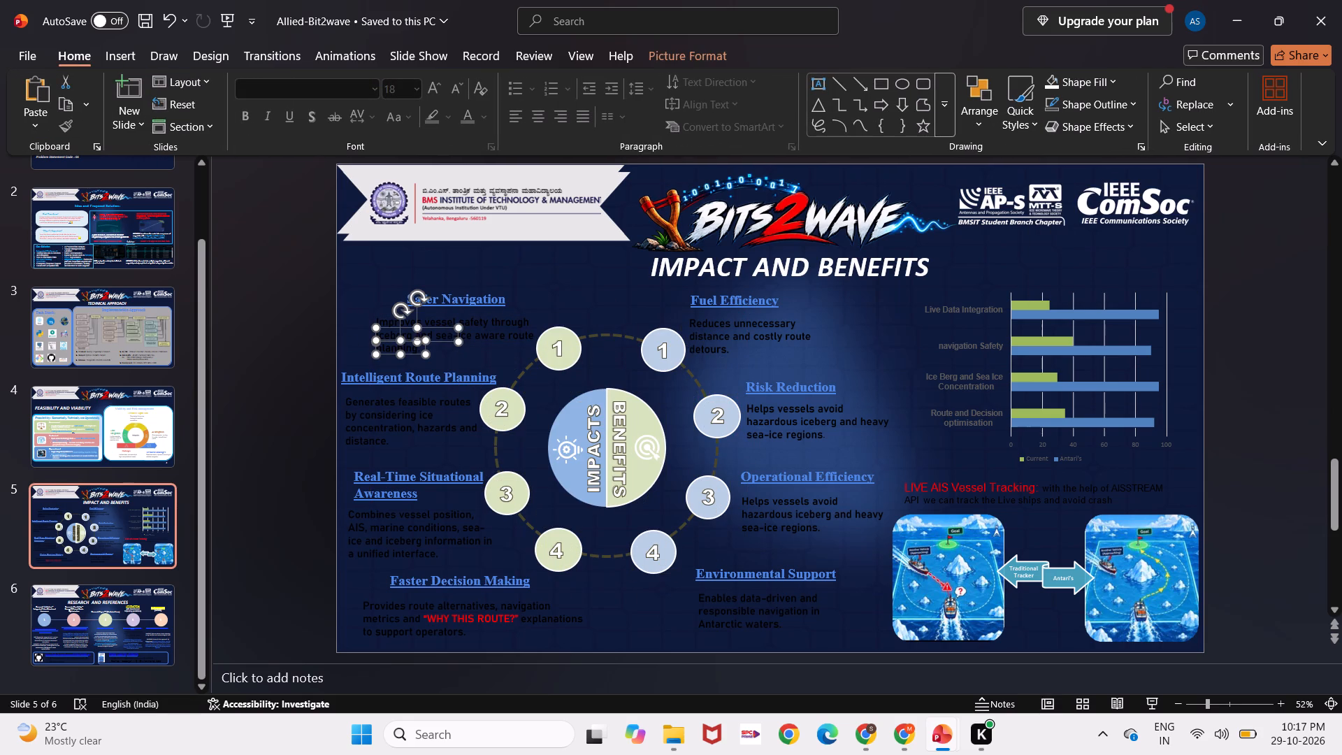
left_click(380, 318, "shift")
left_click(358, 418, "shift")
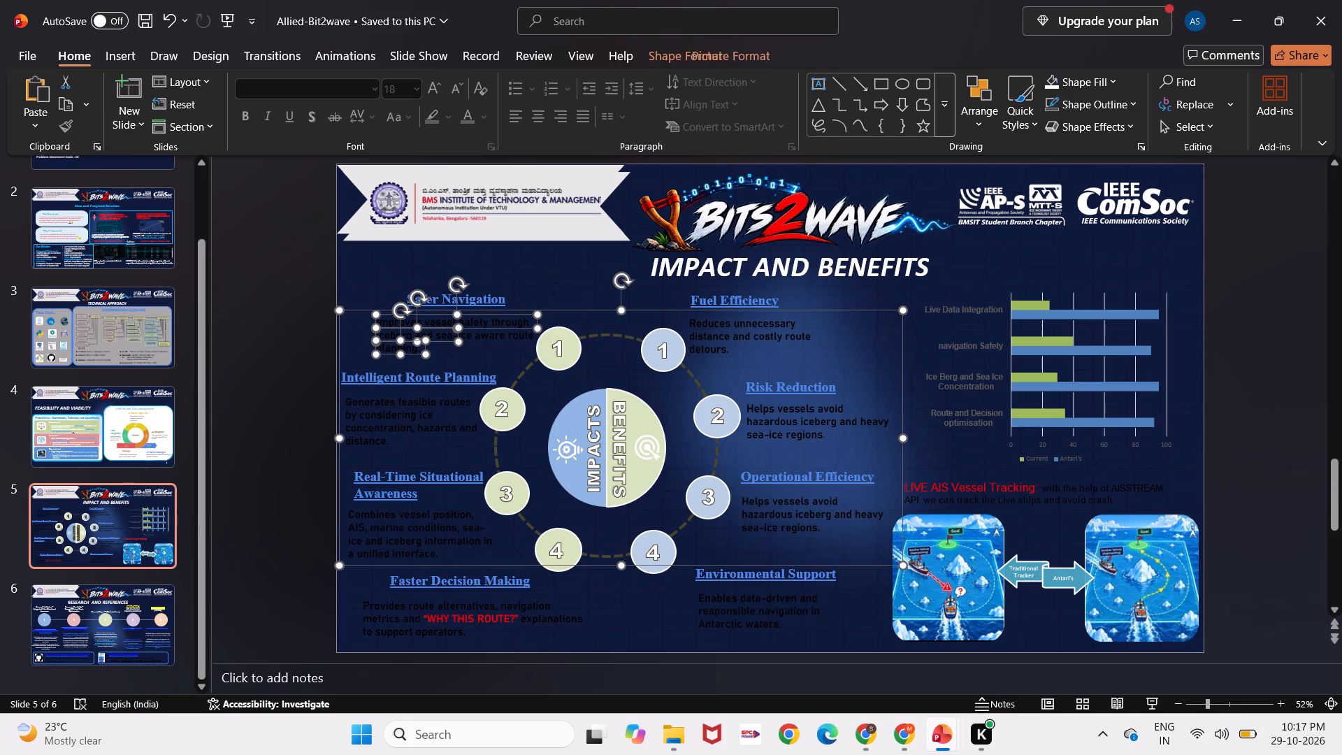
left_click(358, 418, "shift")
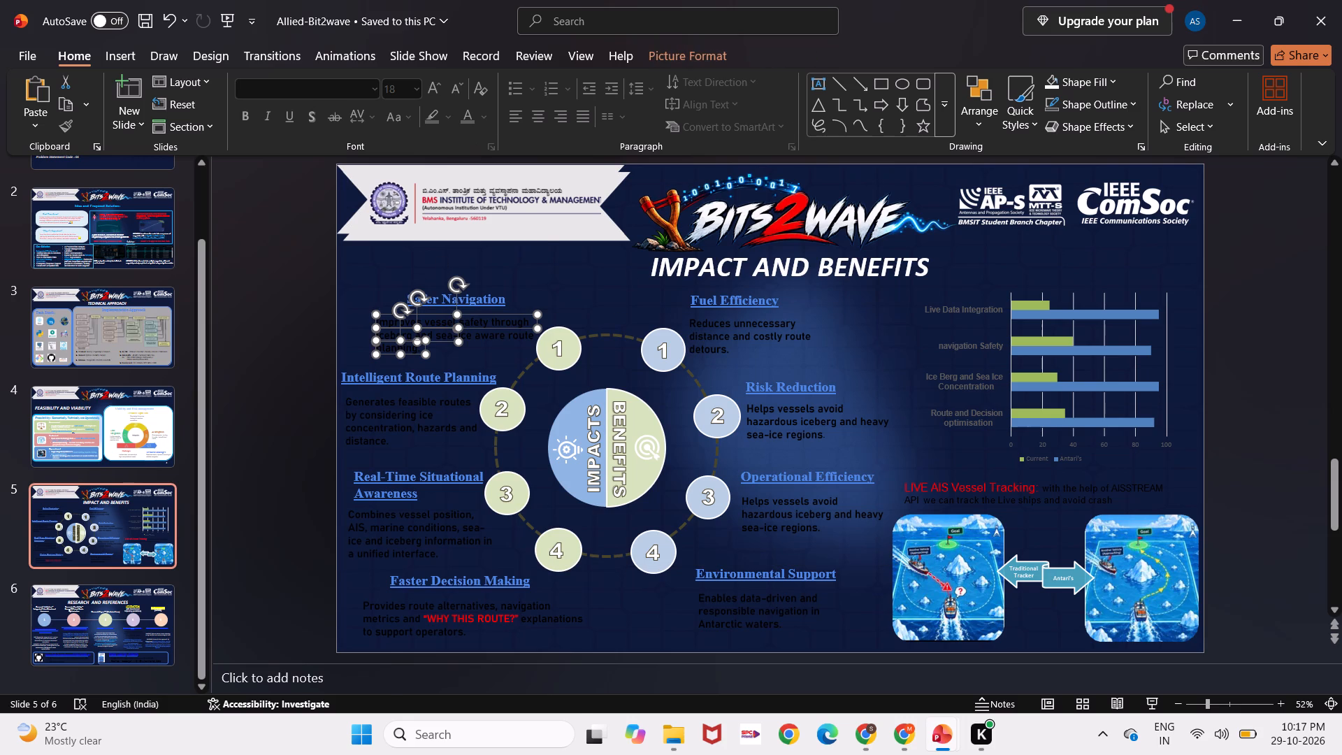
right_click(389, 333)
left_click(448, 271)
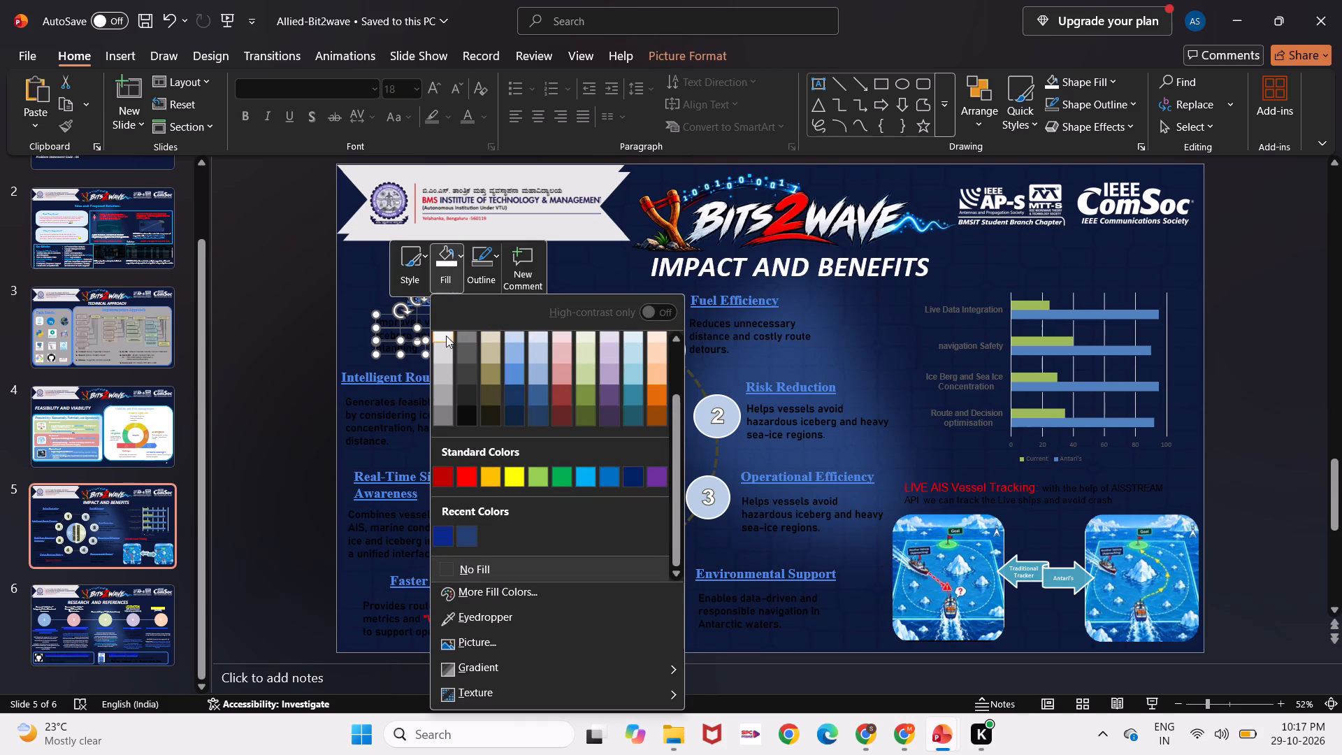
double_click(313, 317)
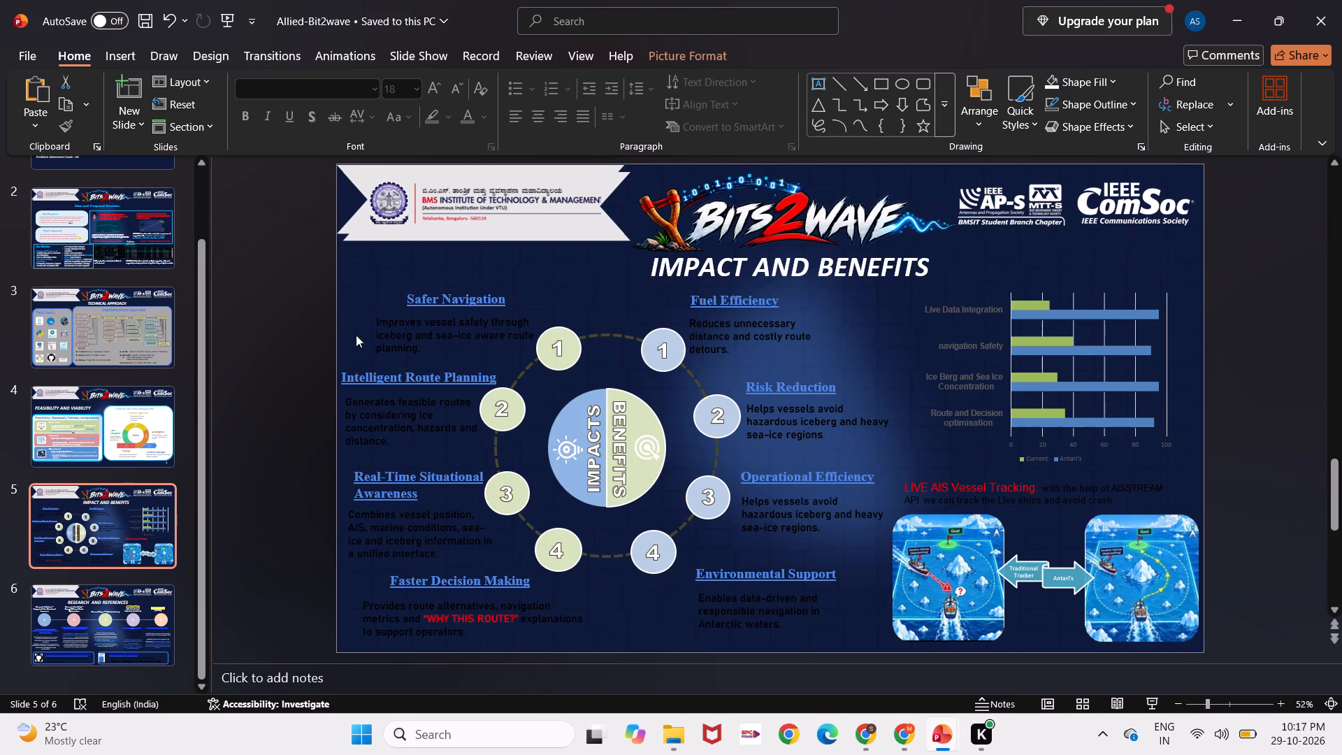
Move the "a unified interface" piece of the Real-Time Situational Awareness description up and out past the slide's left edge.
left_click(438, 541)
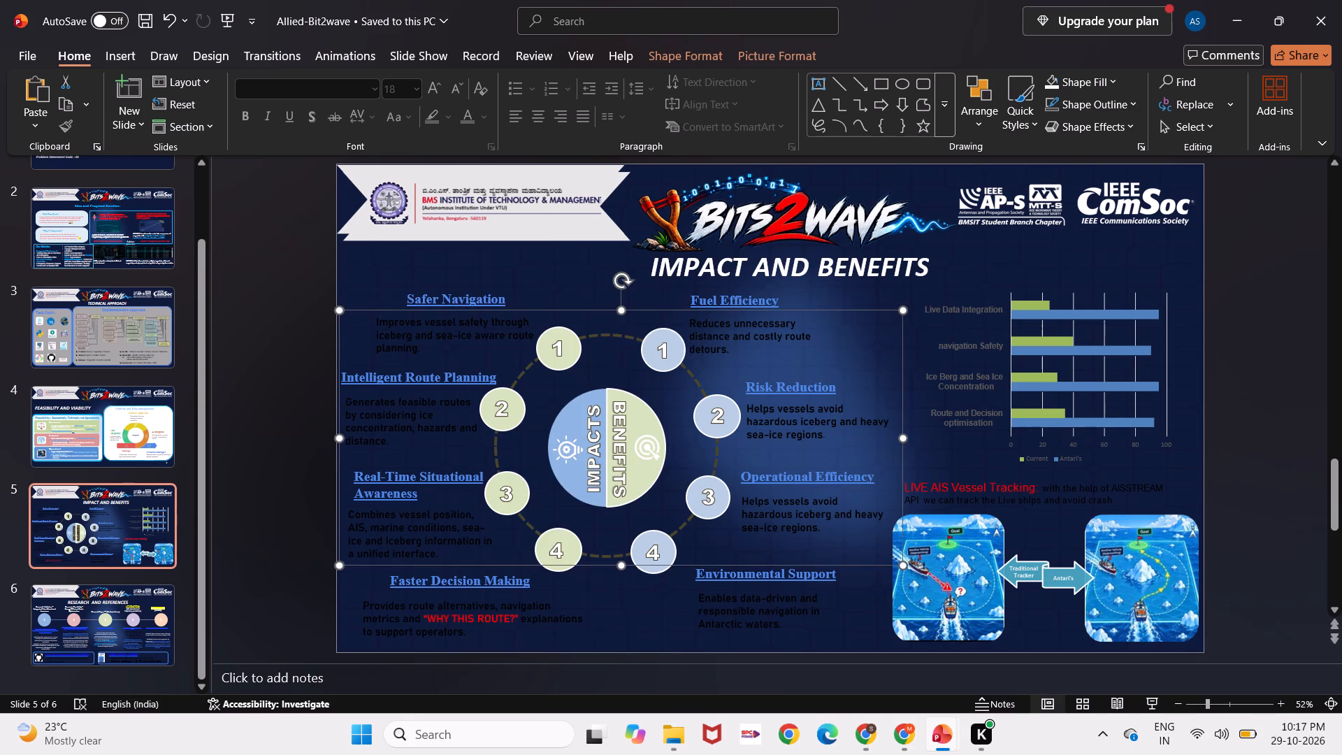
left_click_drag(447, 544, 471, 548)
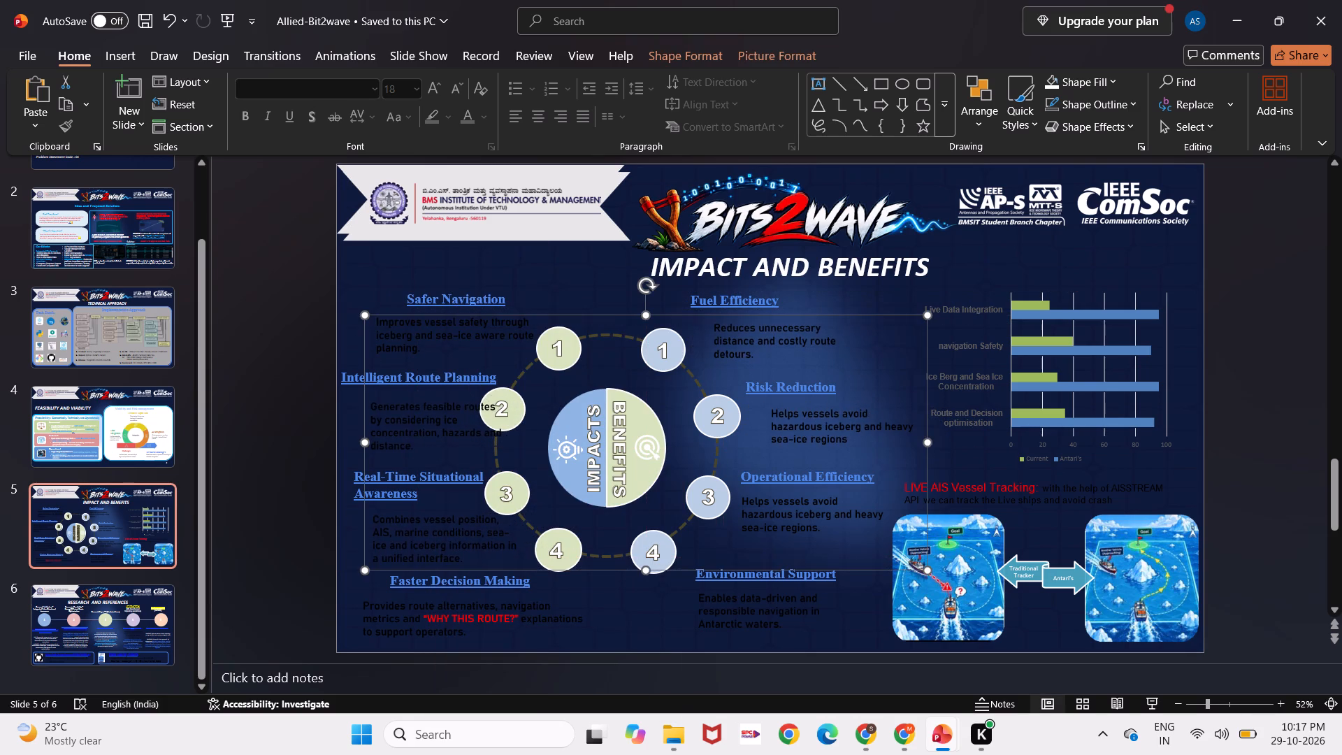
key("ctrl+z")
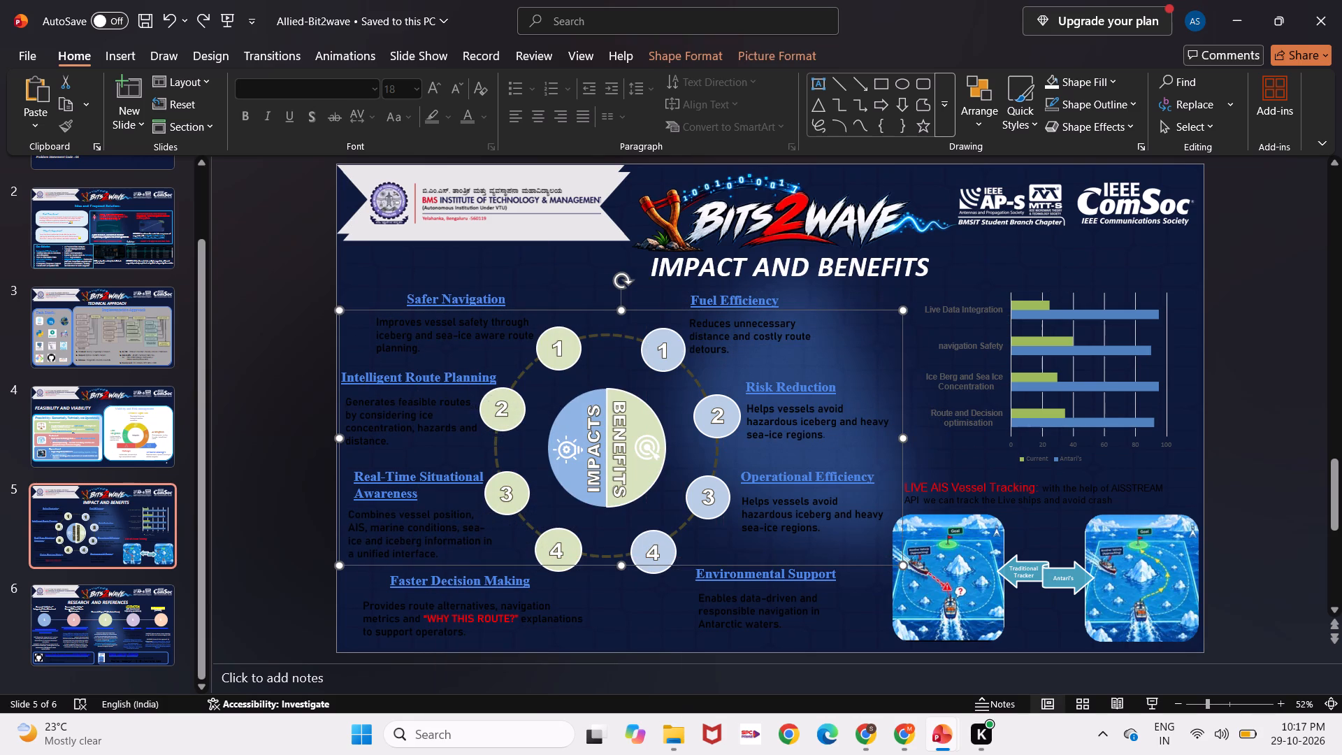
left_click(421, 542)
left_click(435, 554)
left_click_drag(435, 554, 350, 478)
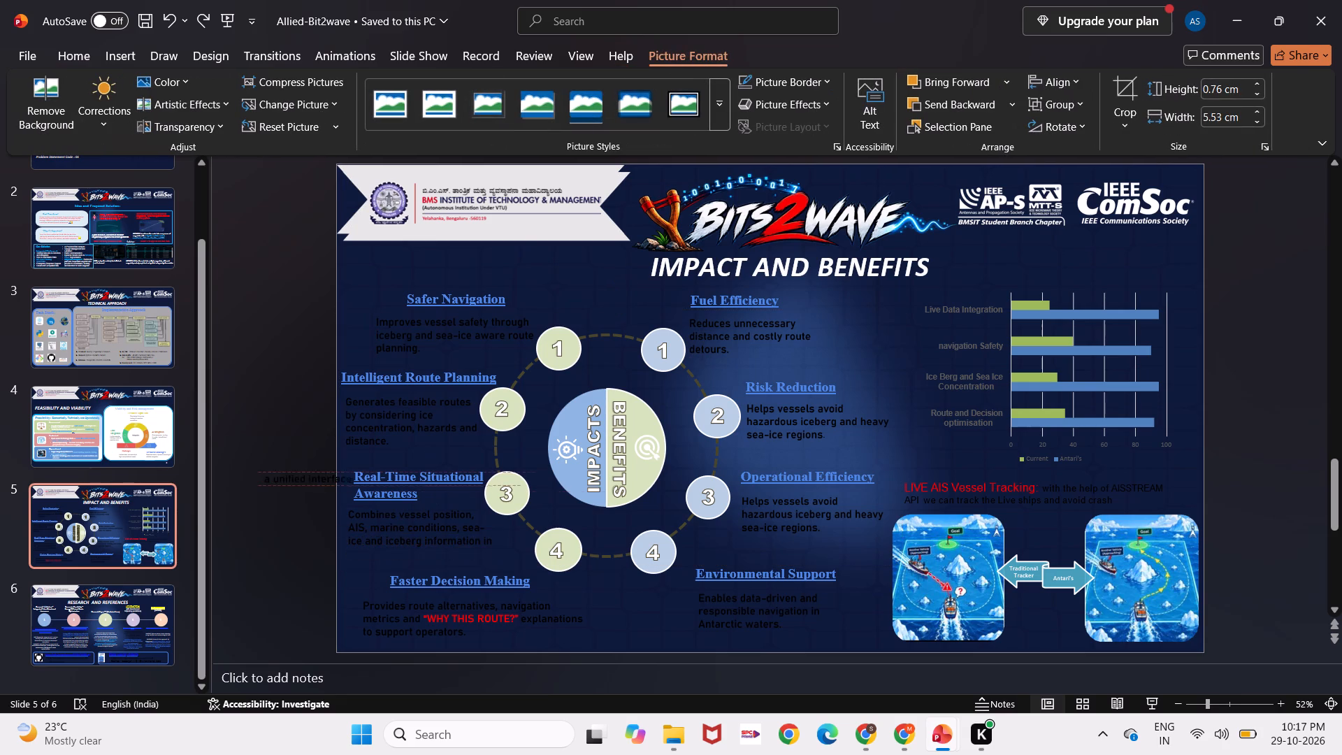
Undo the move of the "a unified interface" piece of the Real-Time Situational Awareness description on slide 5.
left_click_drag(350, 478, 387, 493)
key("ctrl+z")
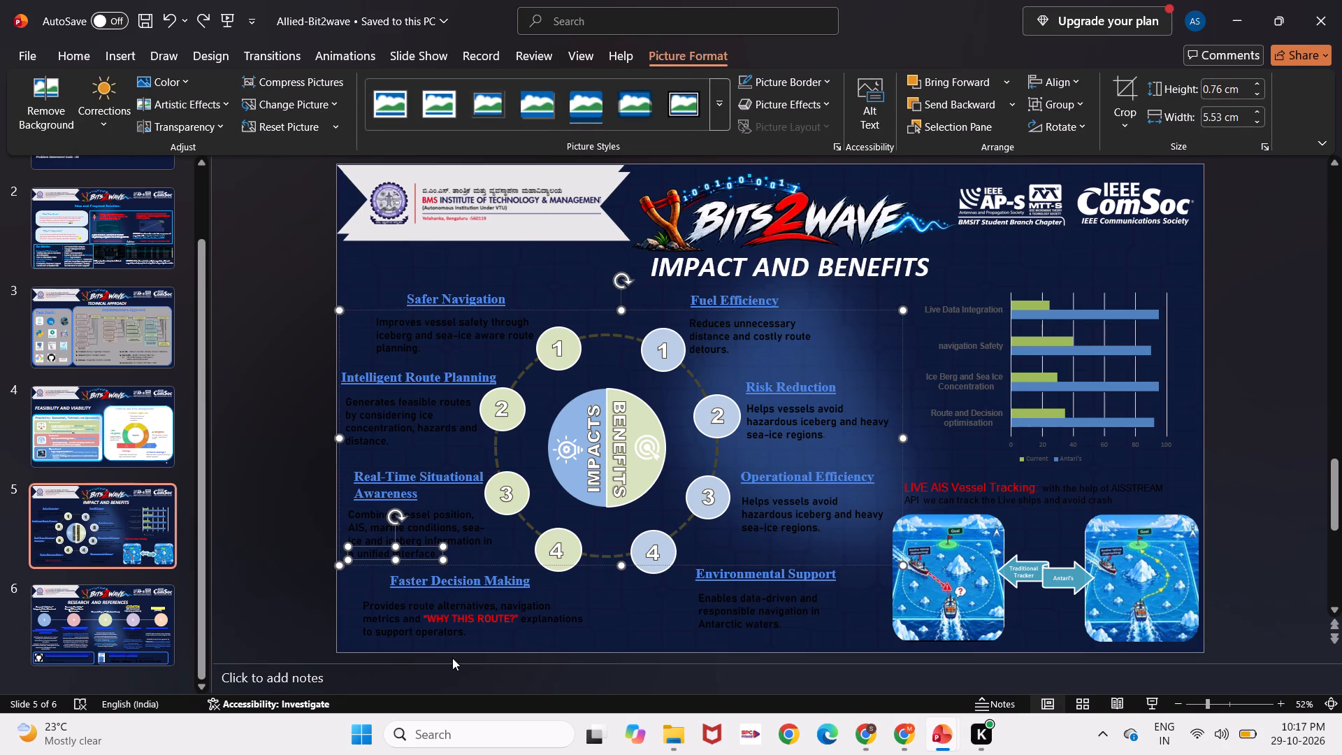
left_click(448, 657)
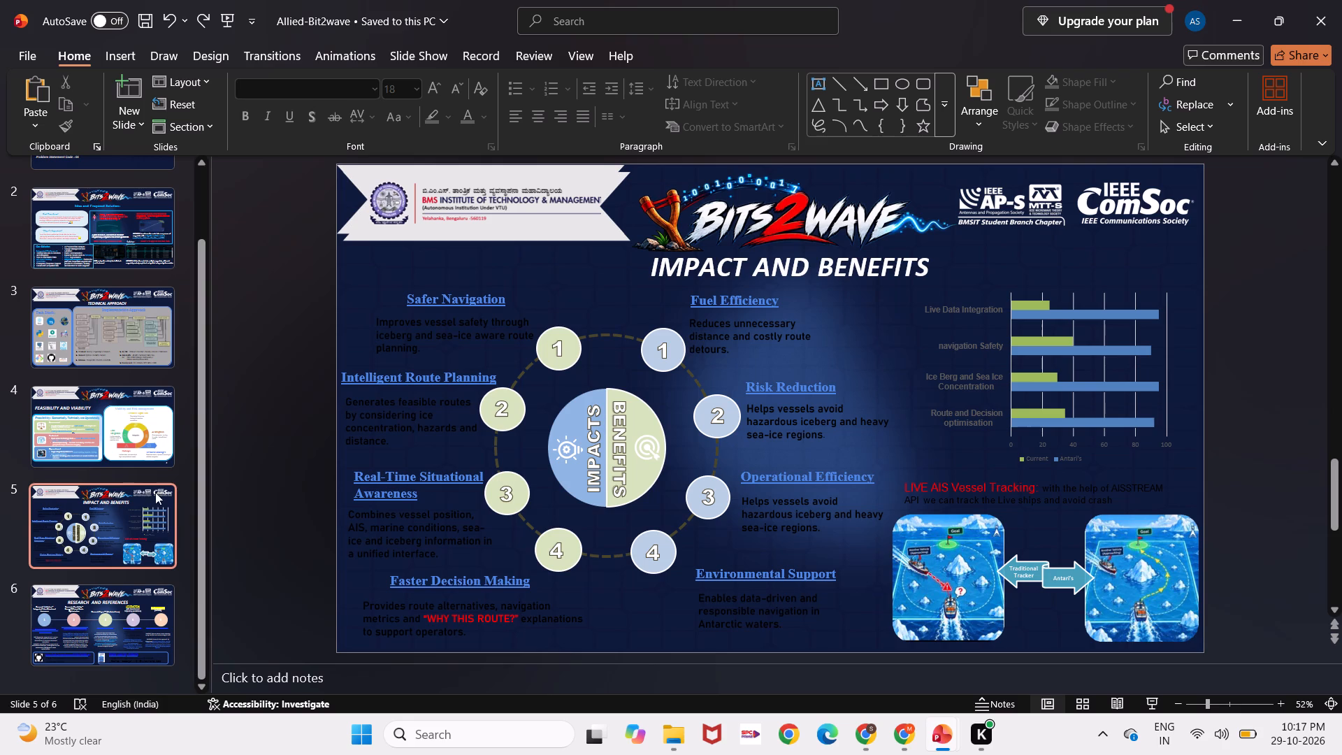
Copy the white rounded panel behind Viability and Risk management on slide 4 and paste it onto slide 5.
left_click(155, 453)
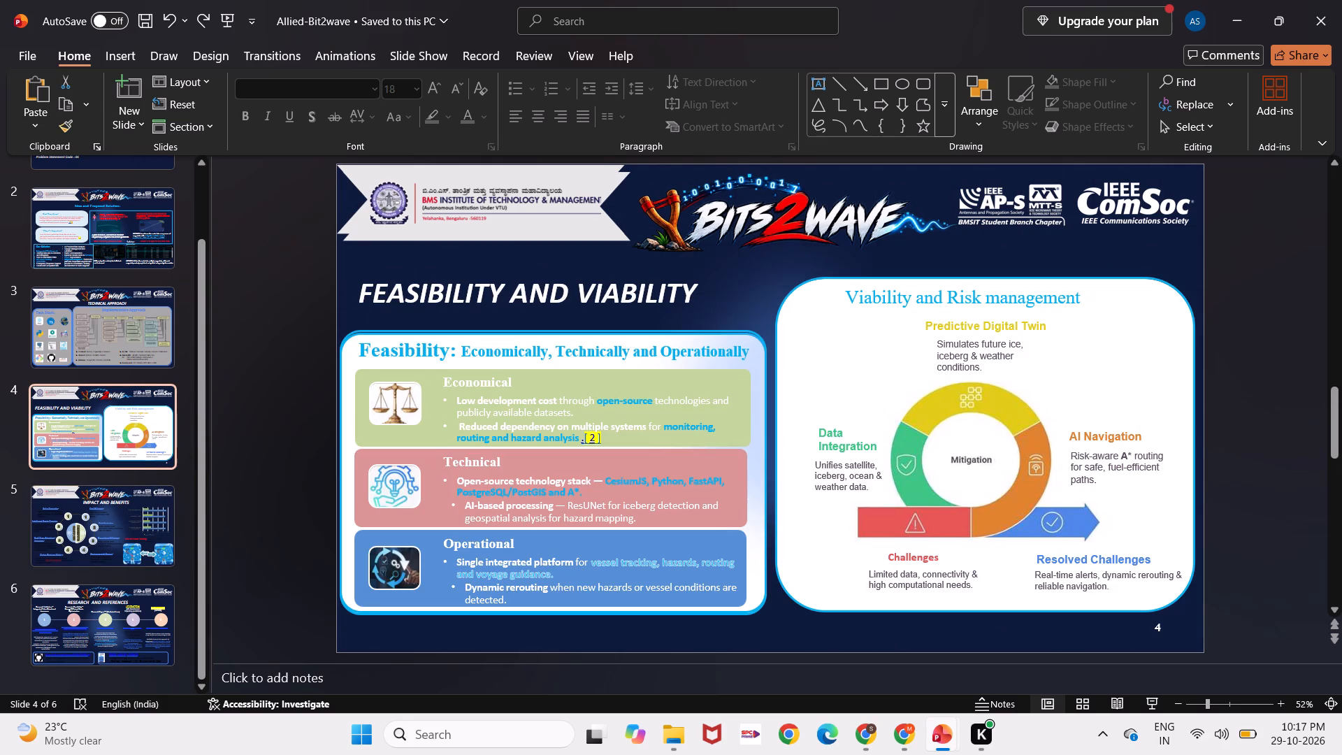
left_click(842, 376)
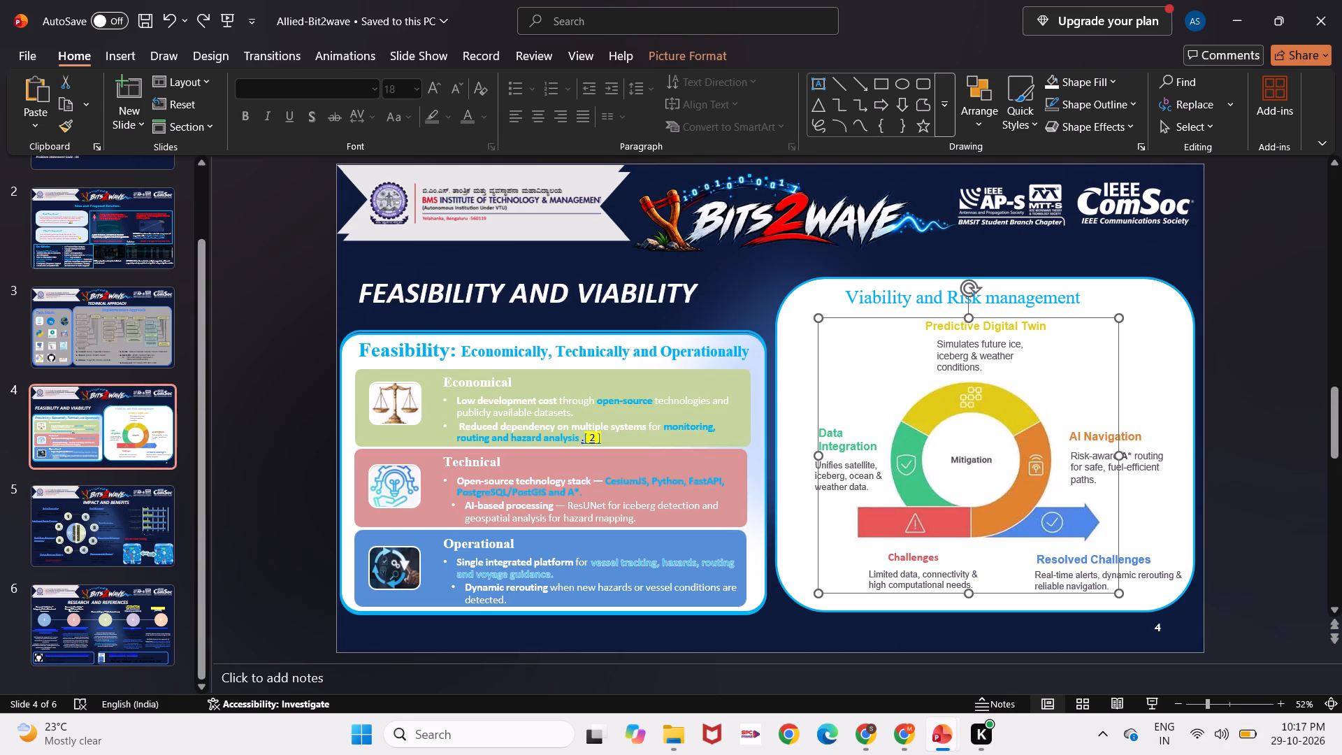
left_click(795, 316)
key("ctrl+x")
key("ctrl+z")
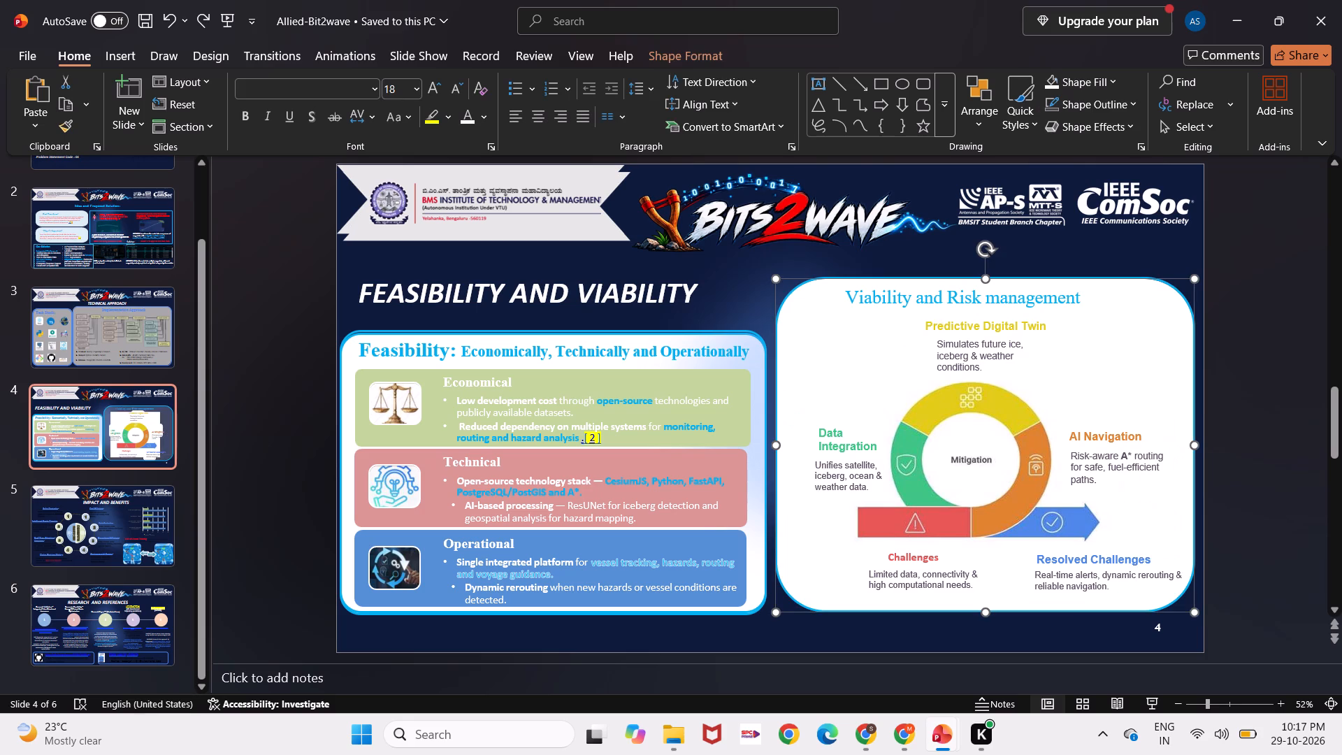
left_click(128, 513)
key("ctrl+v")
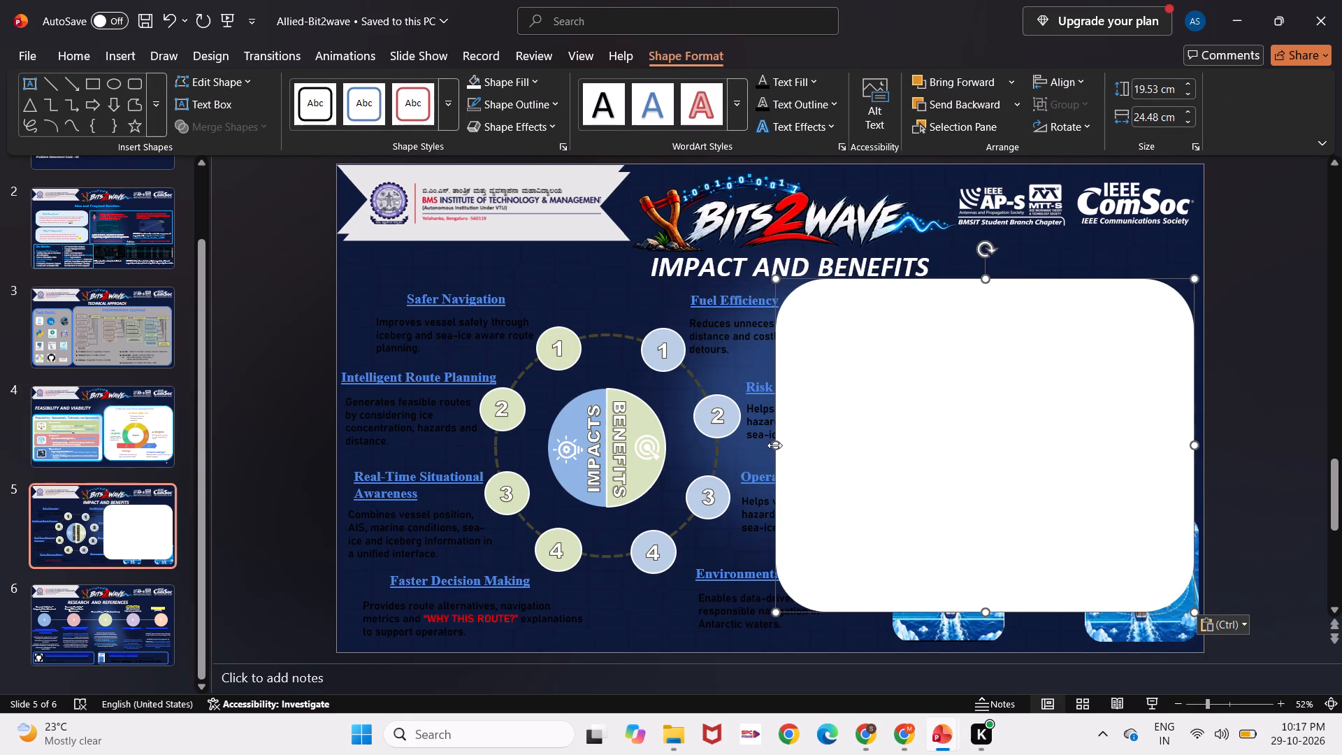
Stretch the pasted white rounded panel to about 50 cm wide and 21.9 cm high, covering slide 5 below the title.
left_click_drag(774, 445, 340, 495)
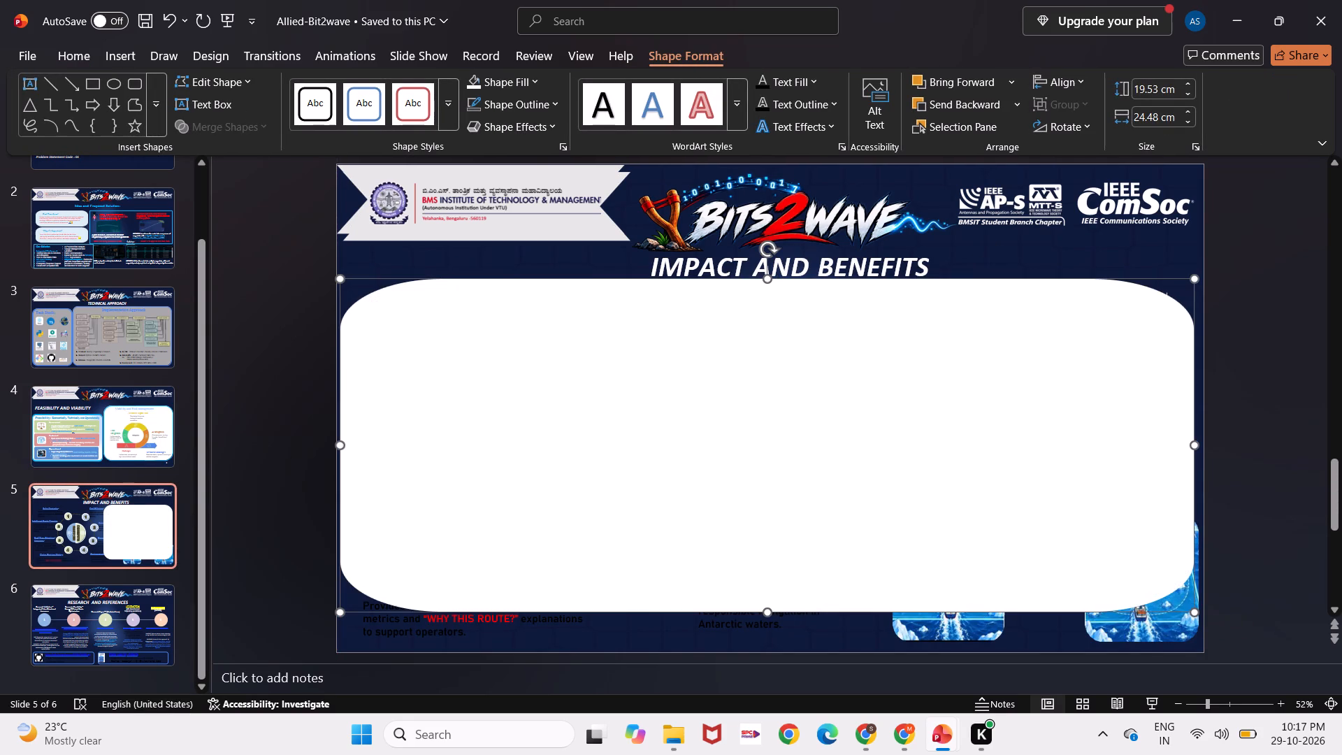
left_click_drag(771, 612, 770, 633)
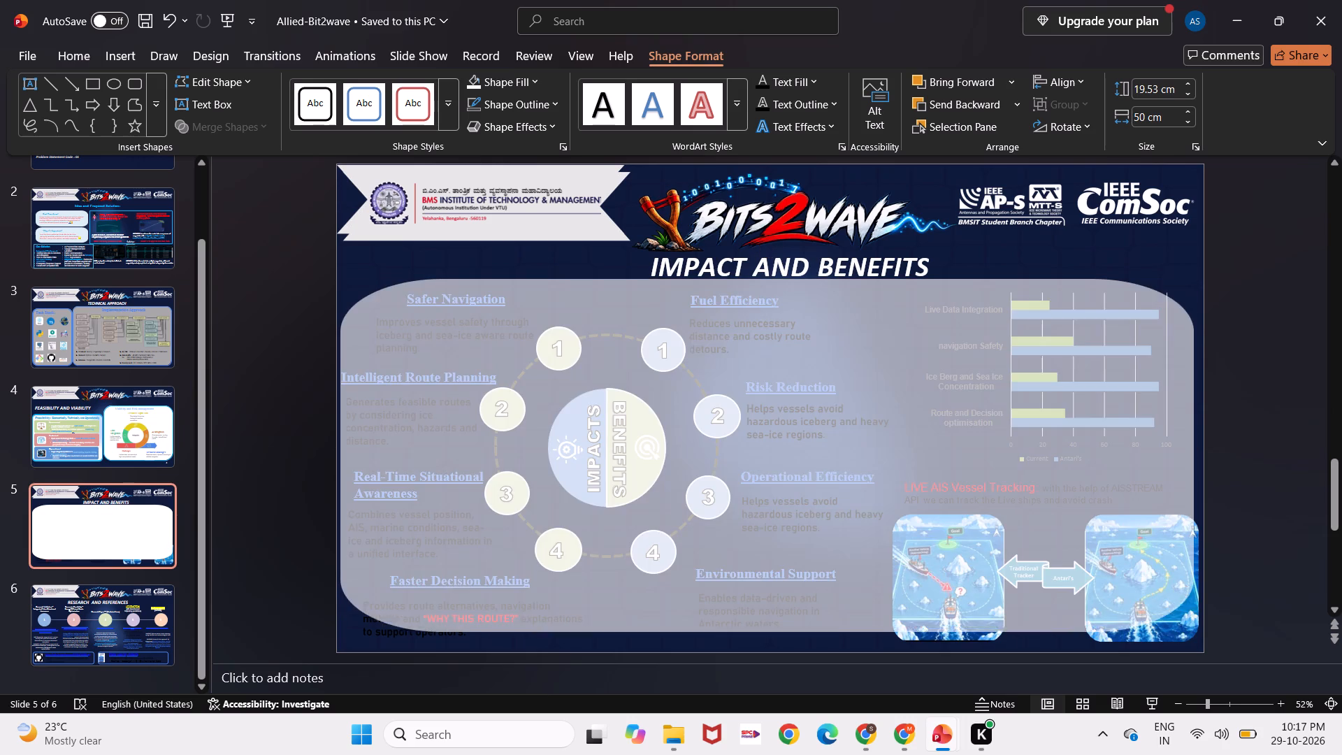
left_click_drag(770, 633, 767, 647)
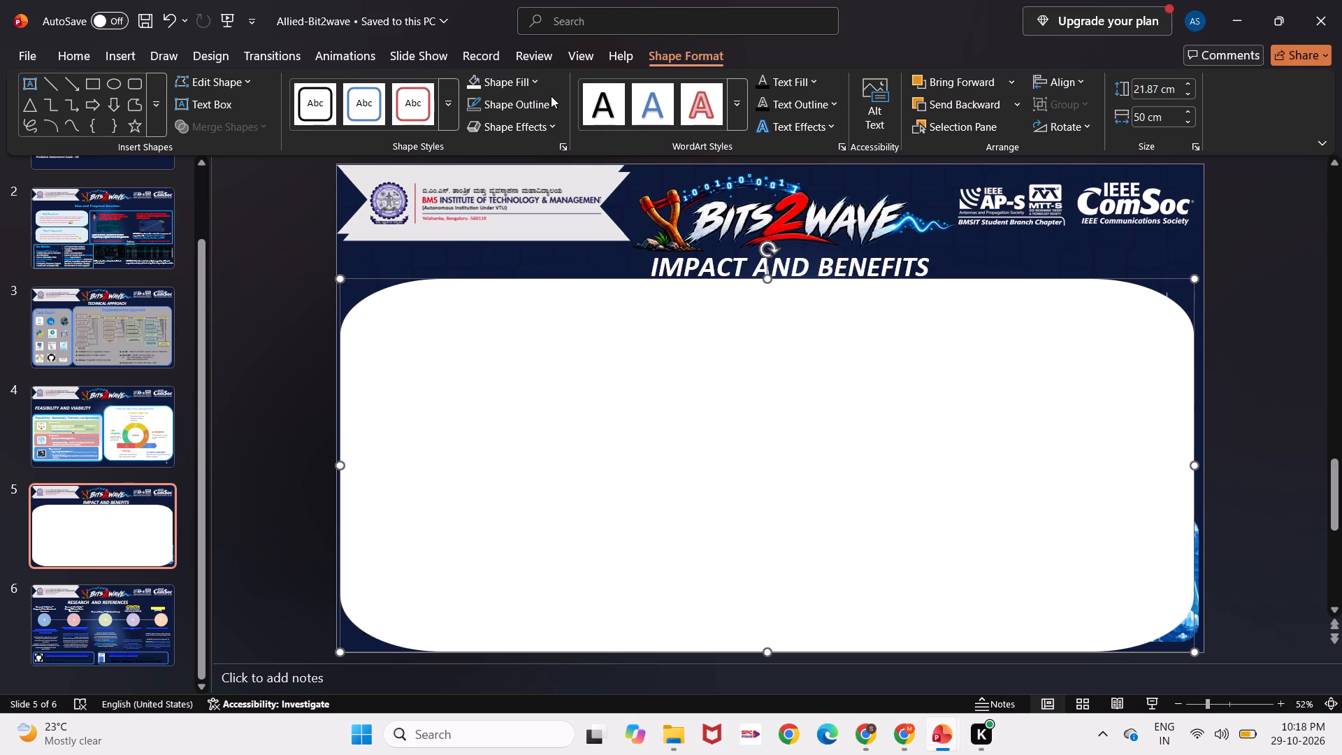
Draw a rectangle about 3 by 2.1 cm just outside slide 5's left edge and fill it with the rounded panel's white using the Eyedropper.
left_click(110, 58)
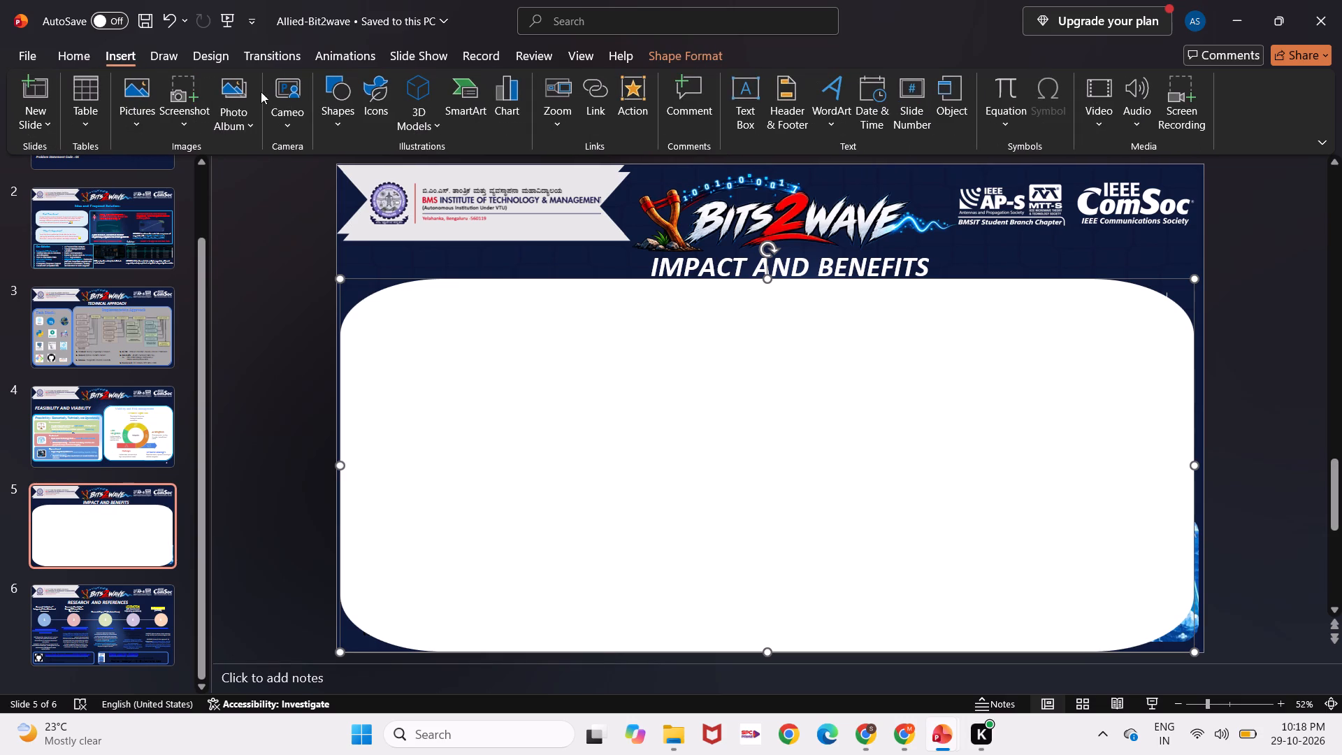
left_click(335, 109)
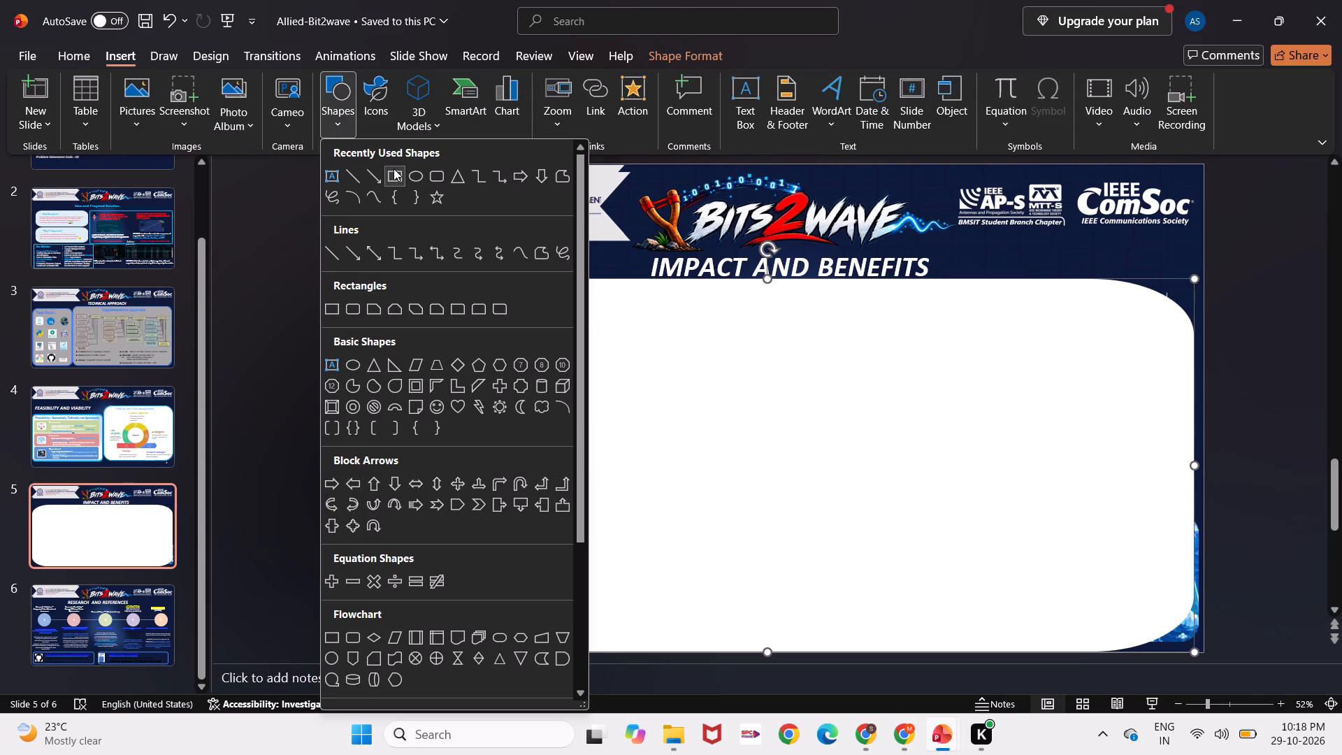
left_click(393, 167)
left_click_drag(272, 257, 324, 293)
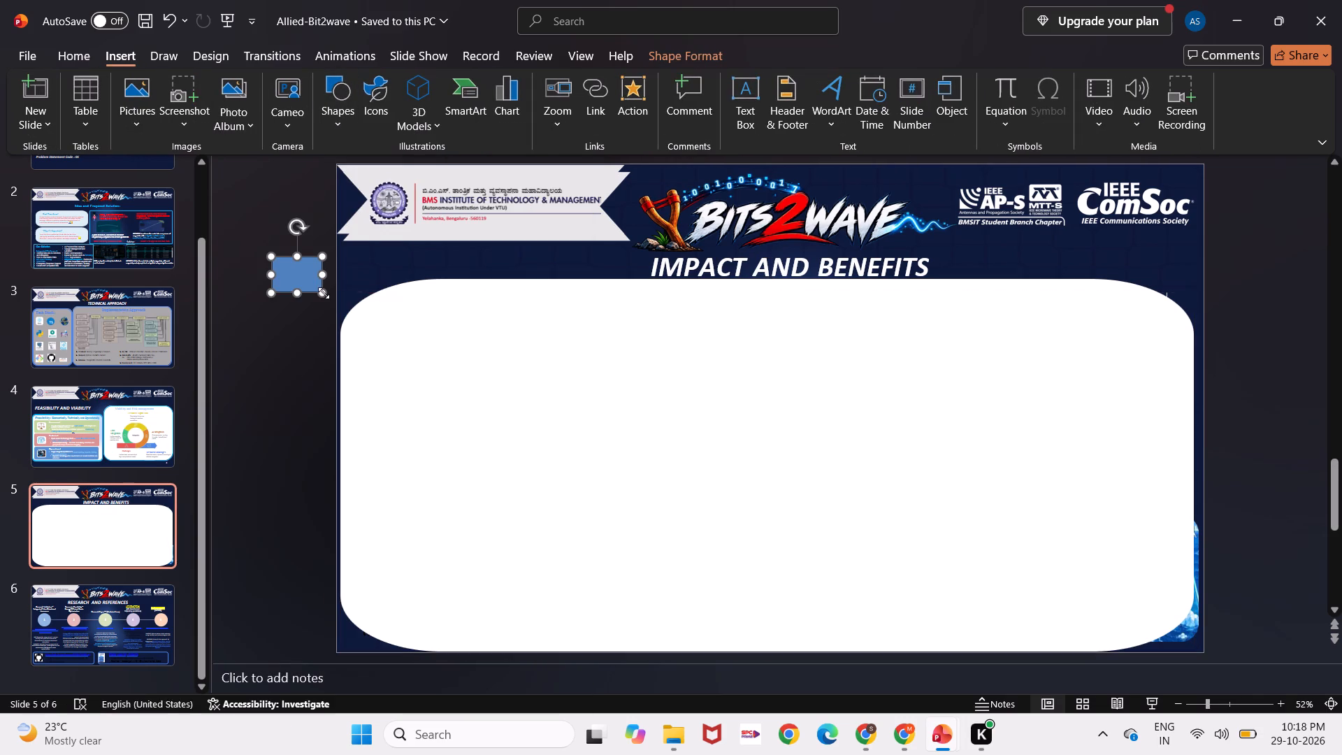
triple_click(540, 81)
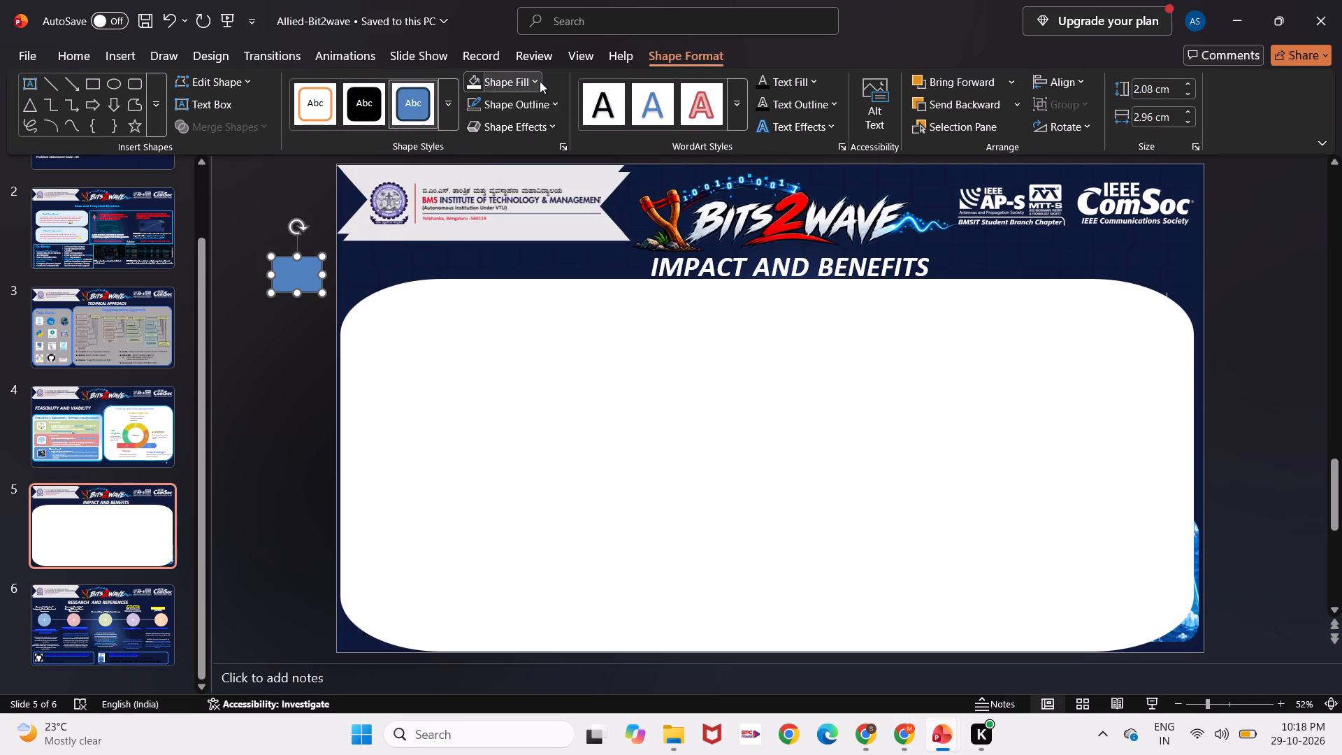
left_click(512, 482)
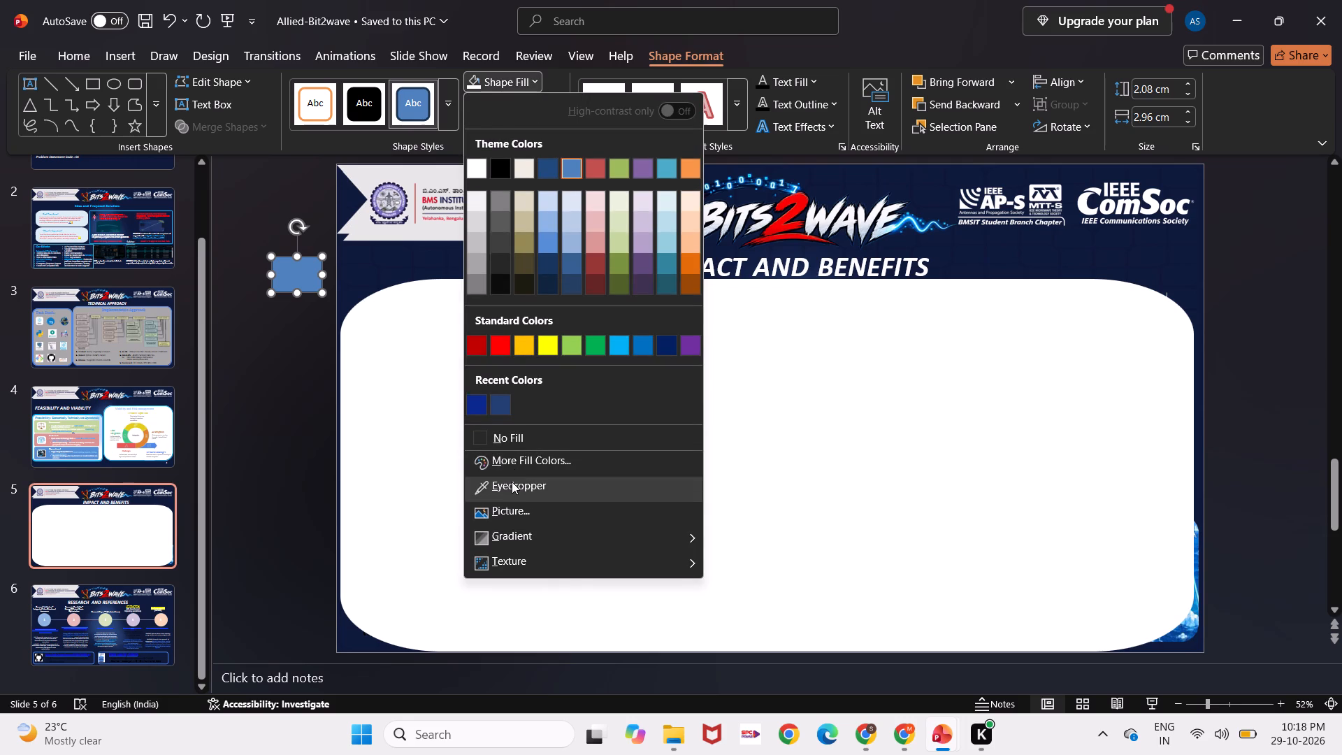
left_click(472, 439)
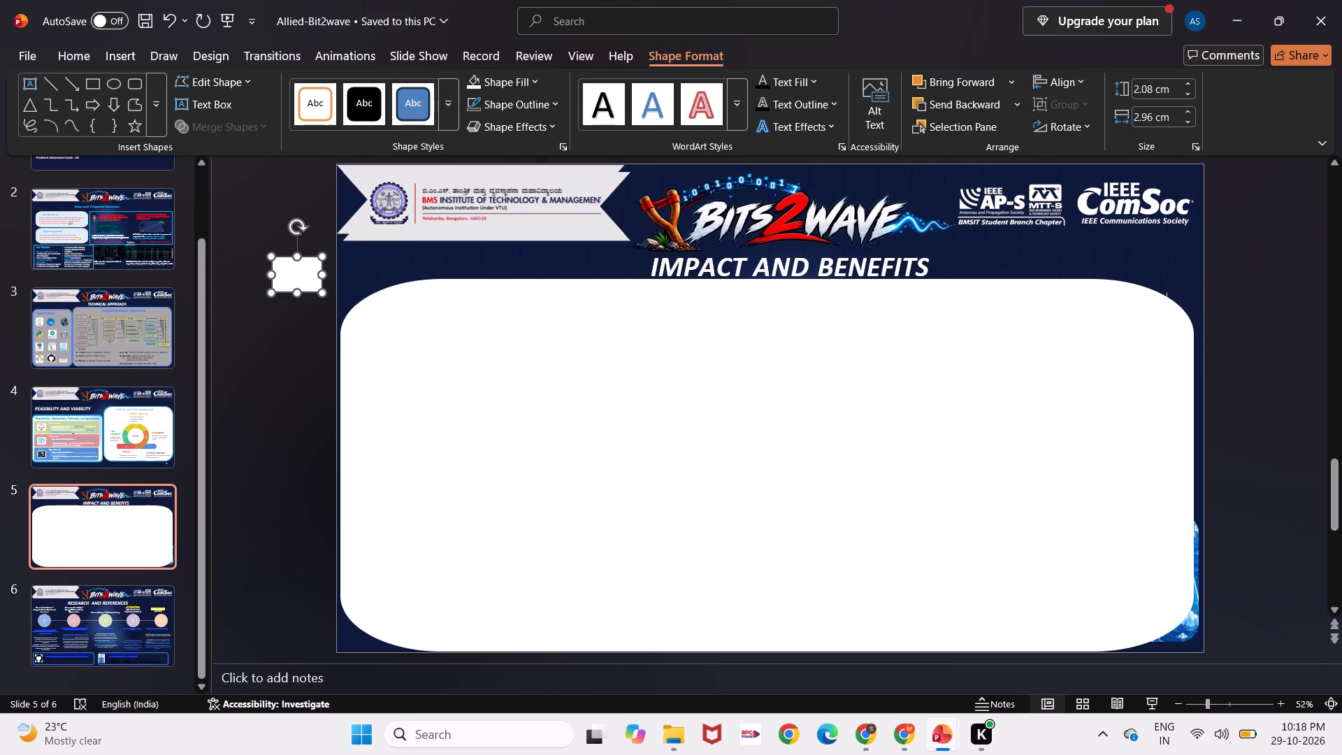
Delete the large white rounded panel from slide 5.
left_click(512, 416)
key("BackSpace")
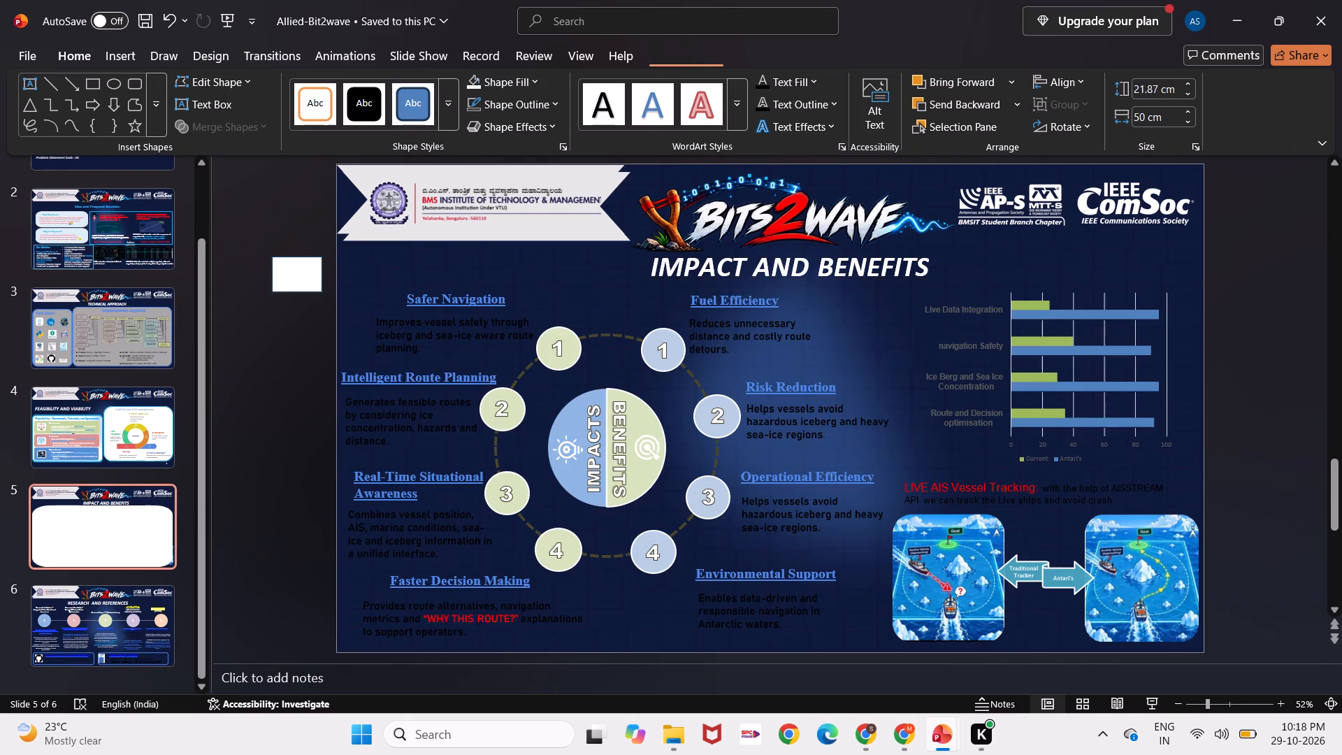
Enlarge the small white rectangle to about 55 cm wide and 22.4 cm high, covering slide 5's content area.
left_click(291, 262)
left_click_drag(325, 293, 1074, 602)
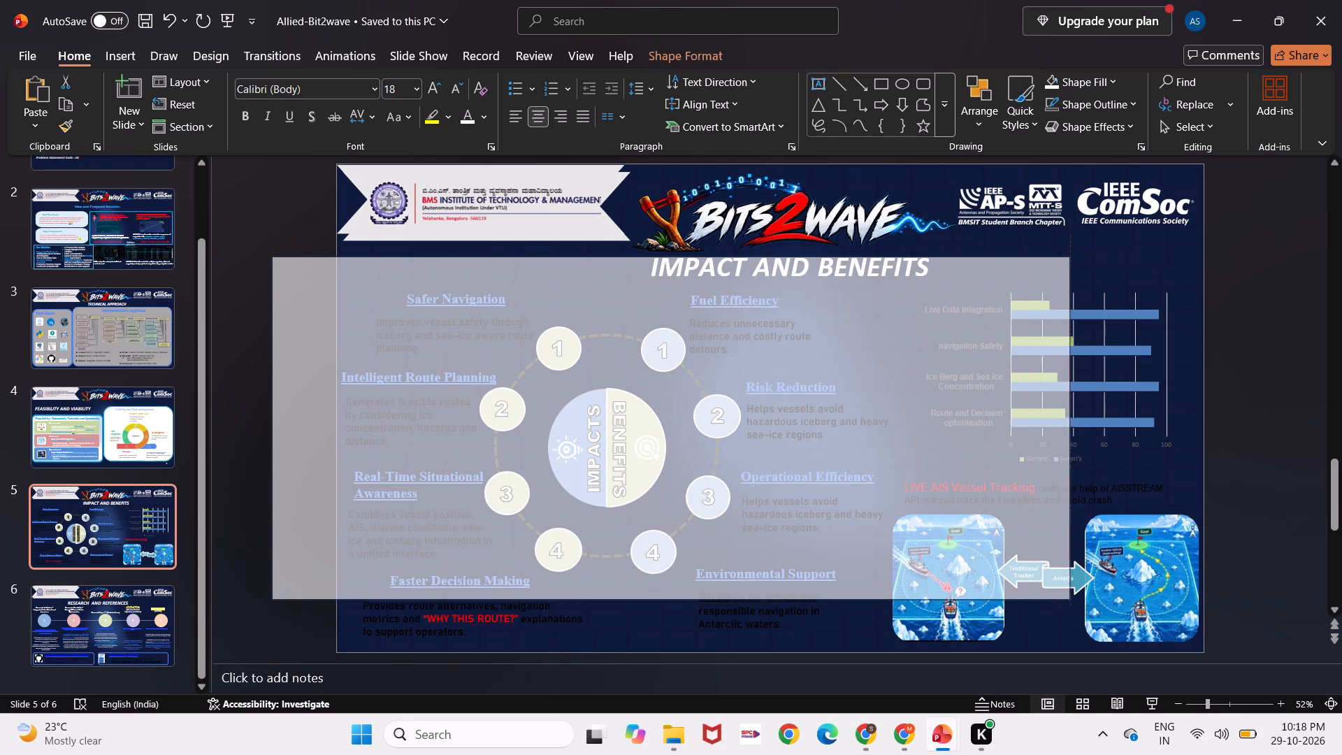
left_click_drag(1074, 602, 1210, 640)
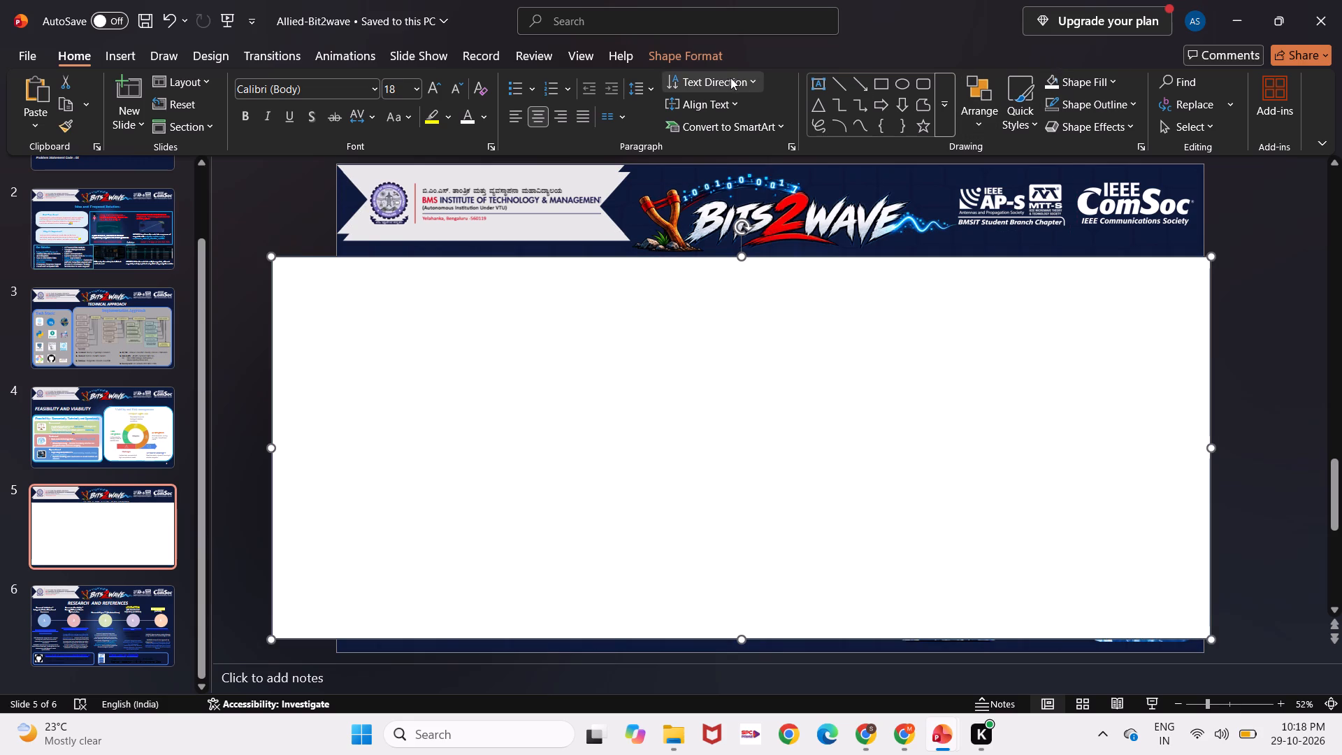
Send the white rectangle backward layer by layer behind slide 5's descriptions, chart, tracking pictures and the IMPACTS and BENEFITS labels.
left_click(705, 53)
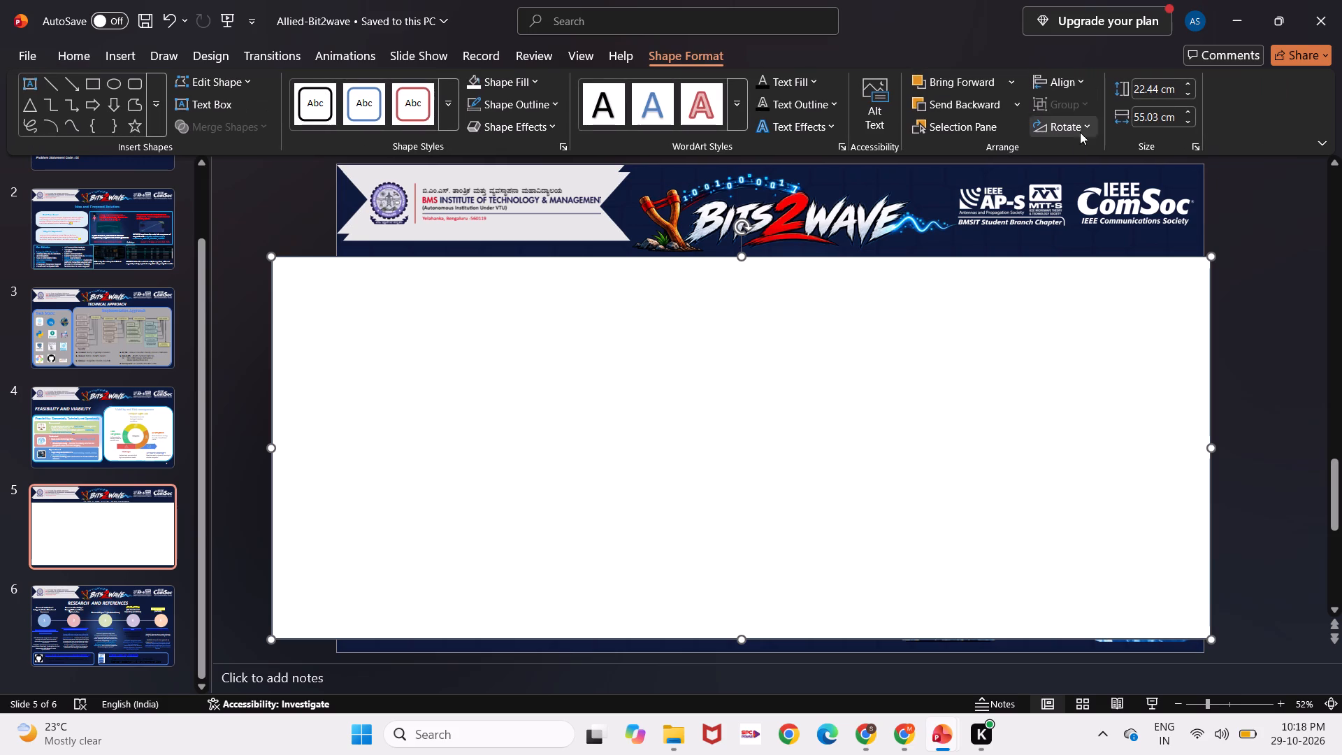
left_click(1066, 83)
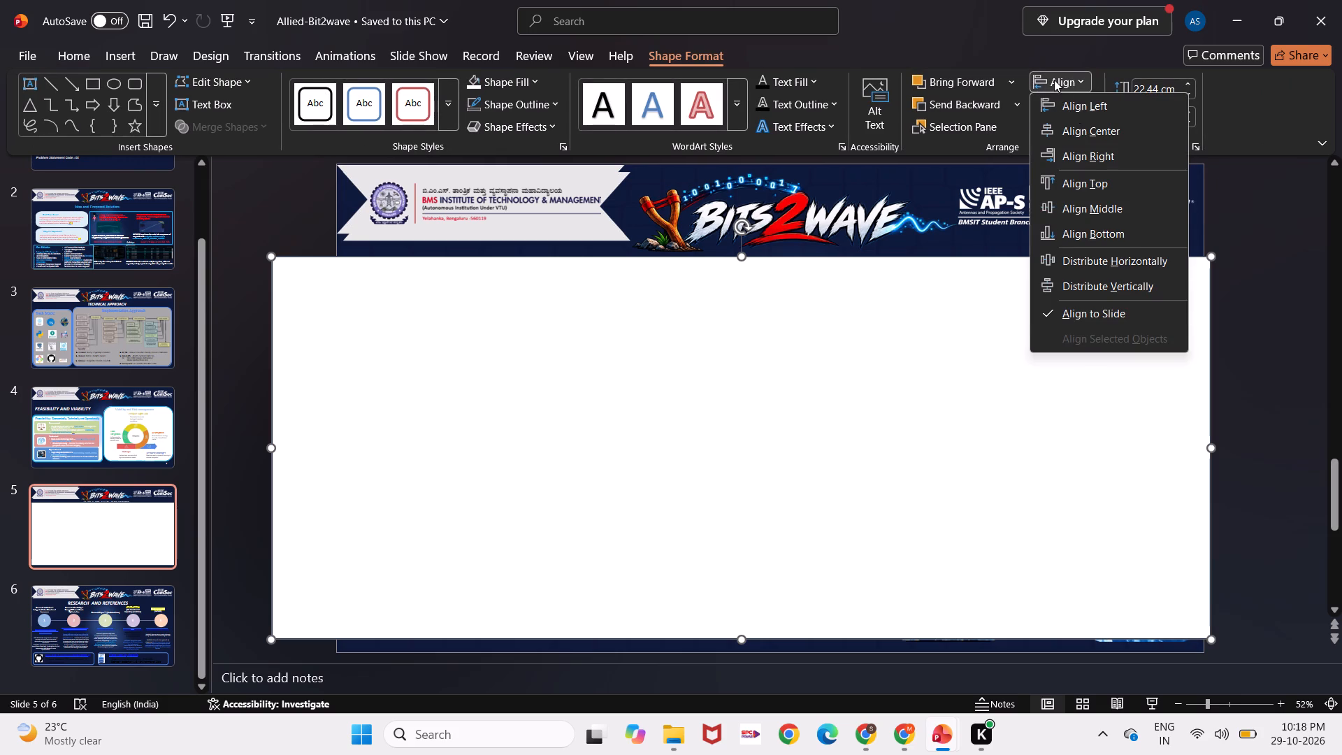
left_click(1054, 80)
triple_click(974, 101)
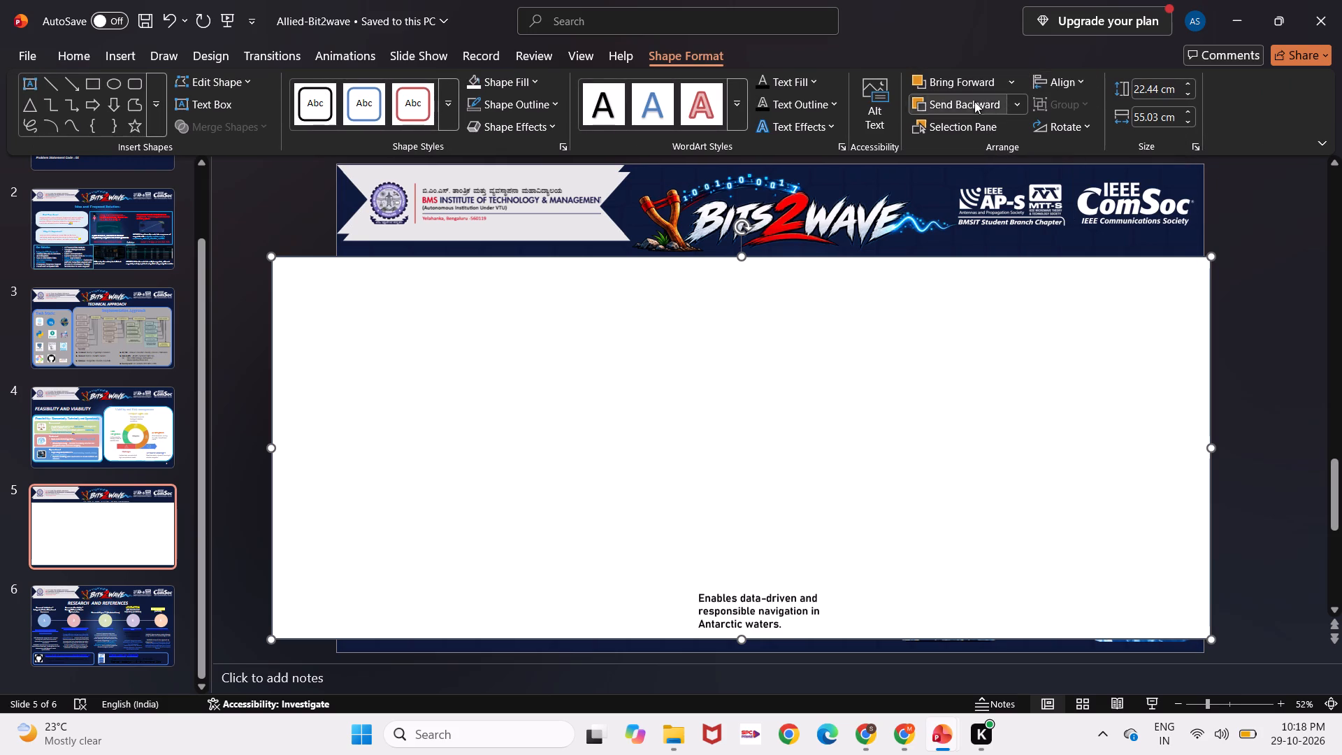
triple_click(974, 101)
triple_click(974, 101)
triple_click(974, 101)
triple_click(974, 101)
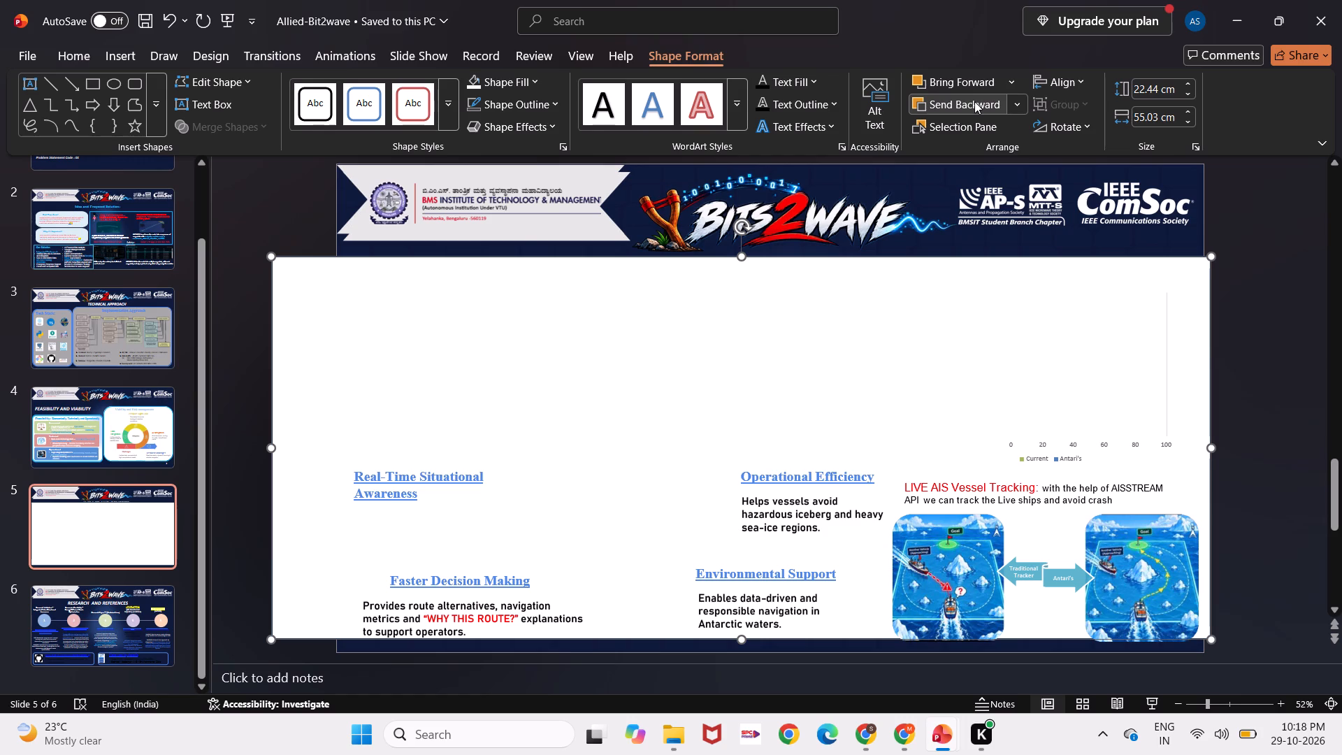
triple_click(974, 101)
triple_click(974, 101)
triple_click(974, 101)
triple_click(974, 101)
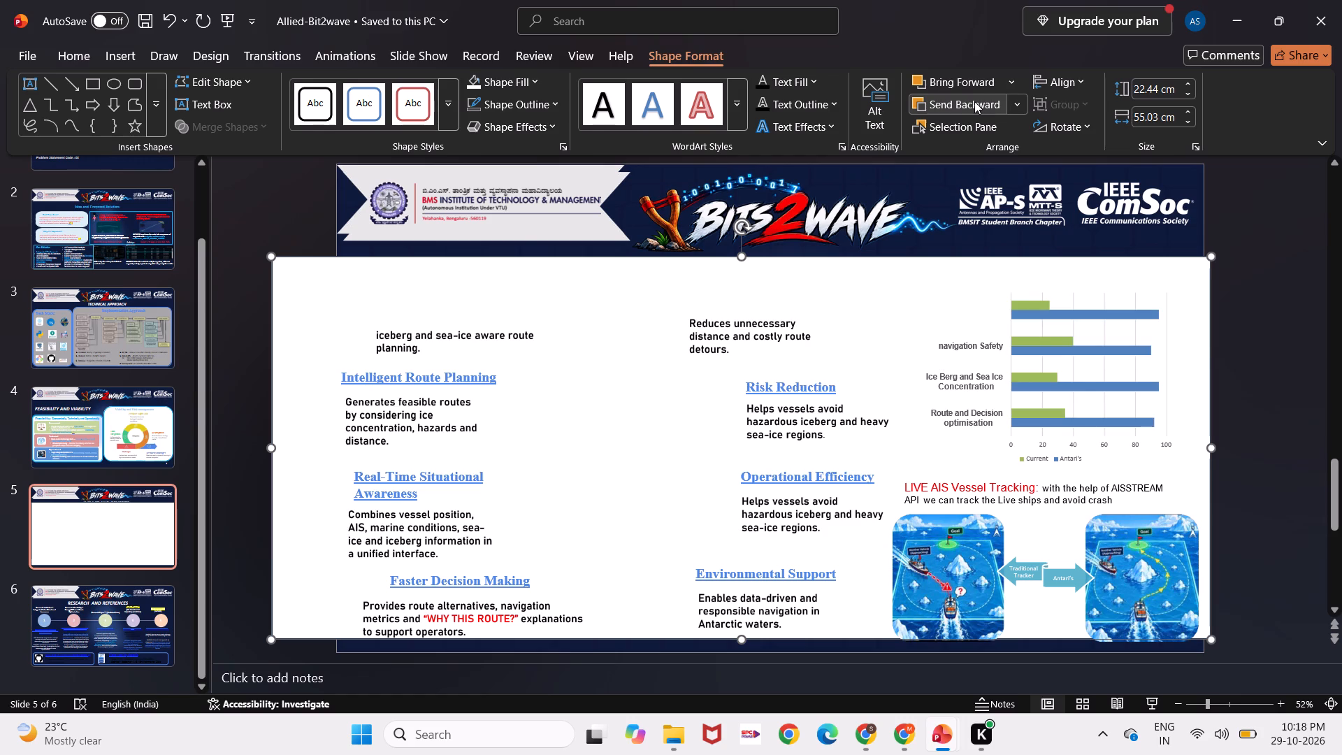
triple_click(974, 101)
triple_click(974, 101)
triple_click(974, 101)
triple_click(974, 101)
triple_click(974, 101)
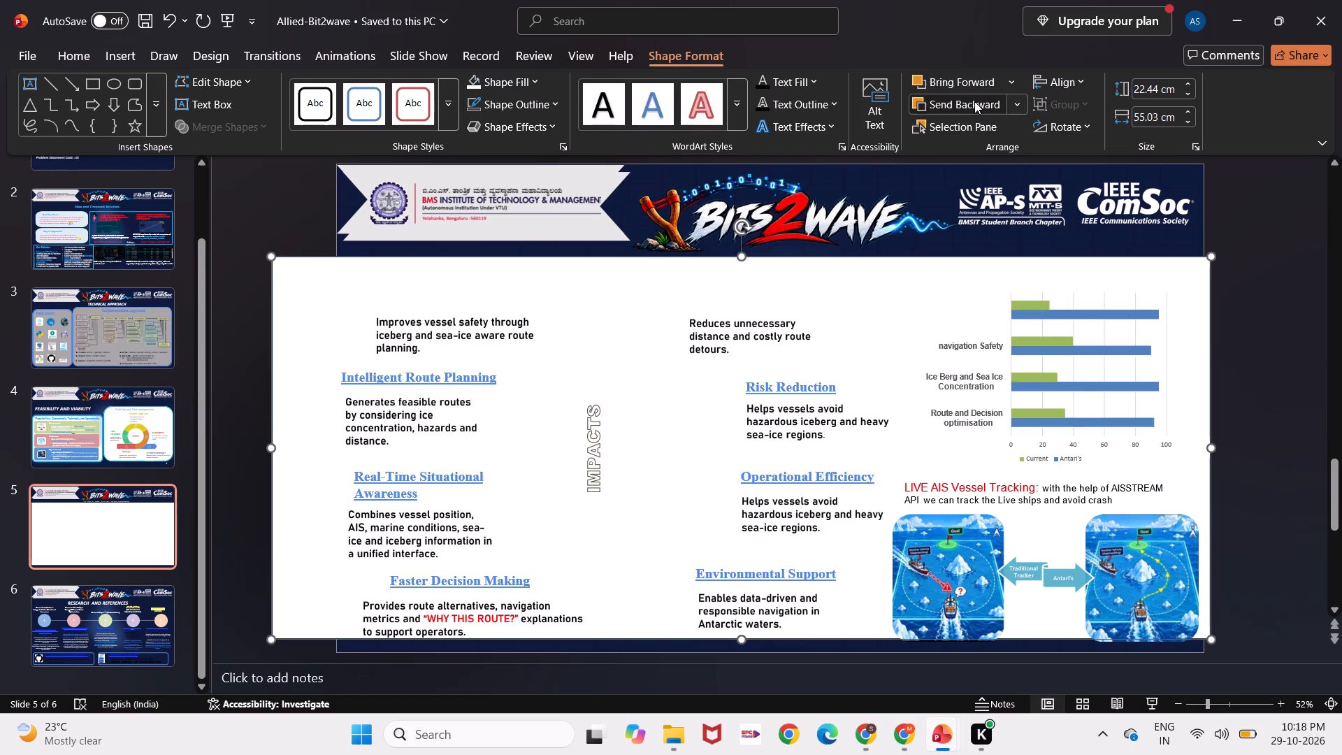
triple_click(974, 101)
triple_click(974, 101)
left_click(974, 101)
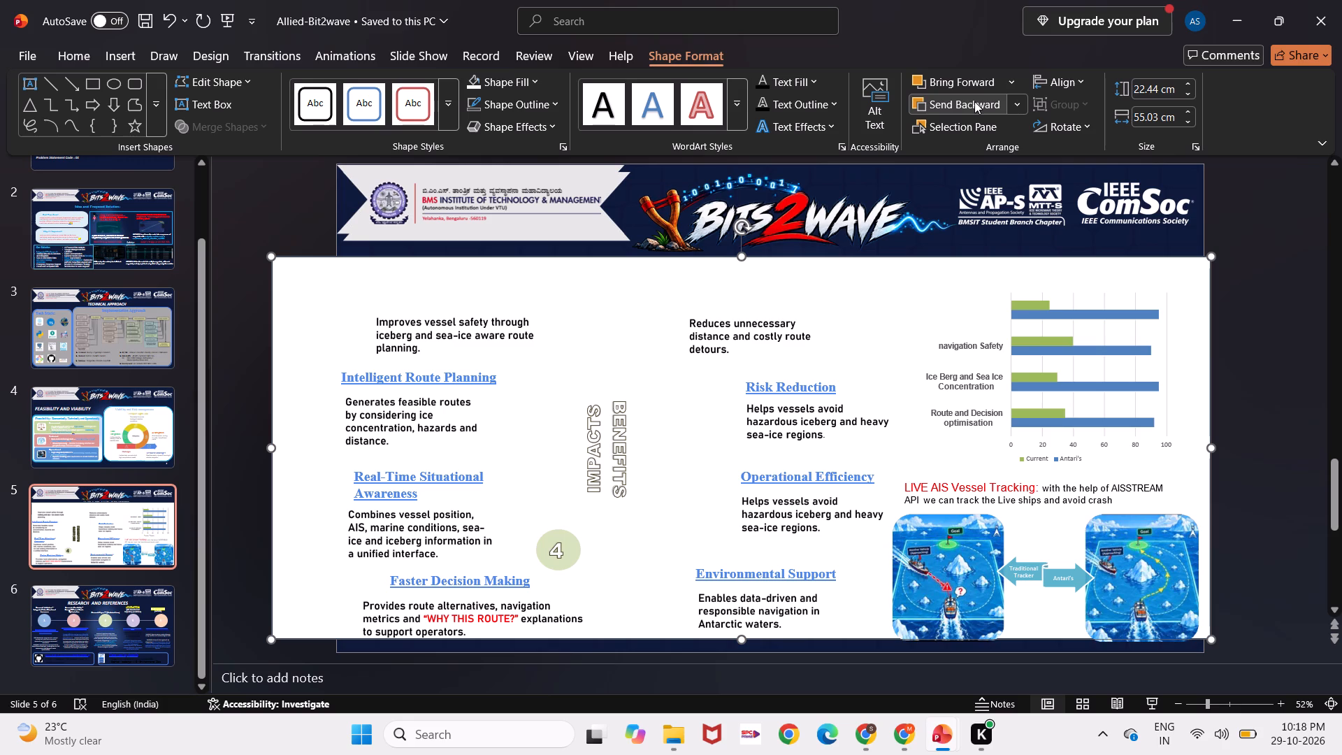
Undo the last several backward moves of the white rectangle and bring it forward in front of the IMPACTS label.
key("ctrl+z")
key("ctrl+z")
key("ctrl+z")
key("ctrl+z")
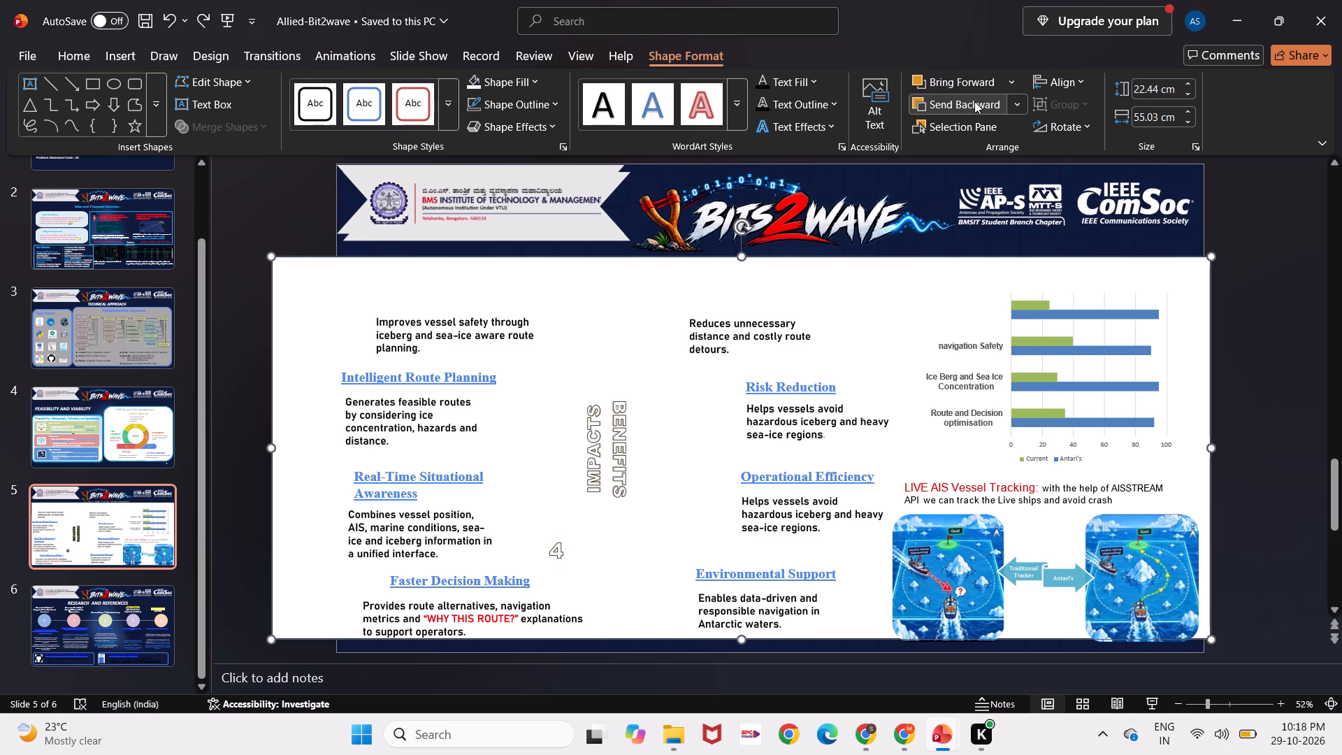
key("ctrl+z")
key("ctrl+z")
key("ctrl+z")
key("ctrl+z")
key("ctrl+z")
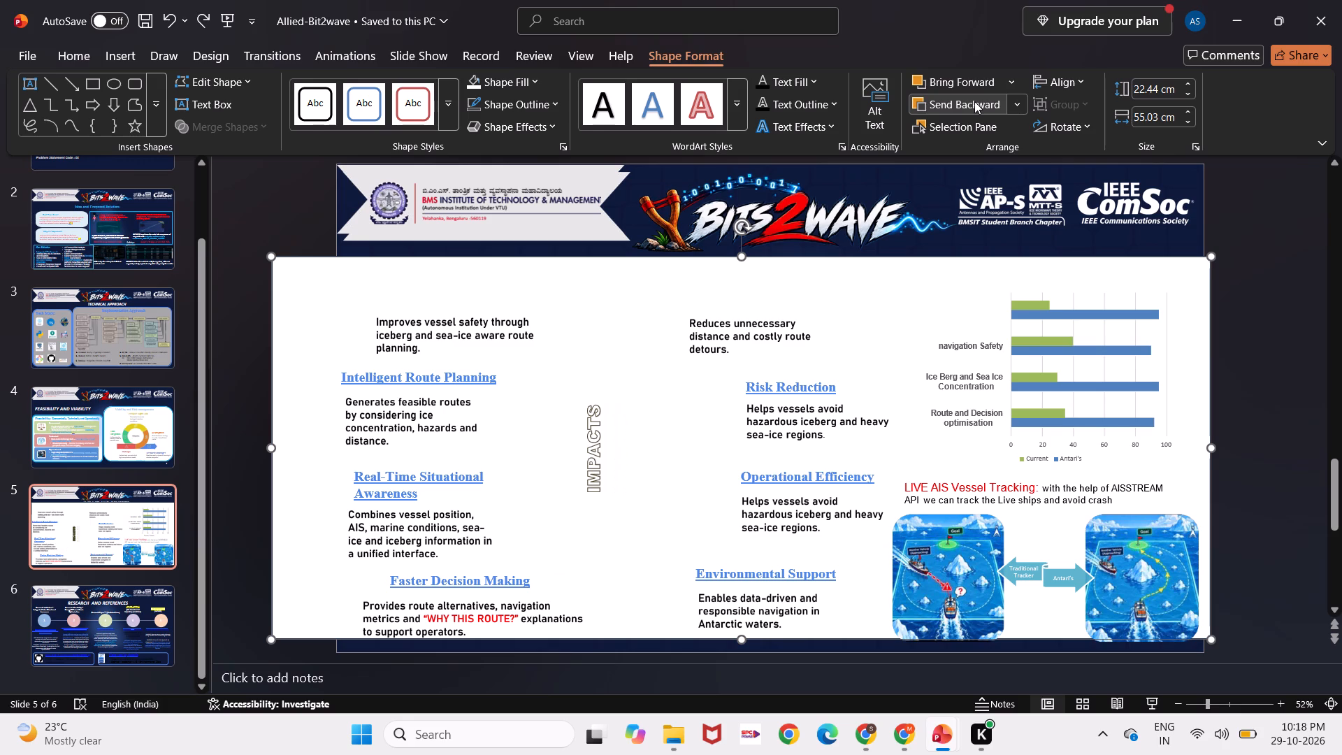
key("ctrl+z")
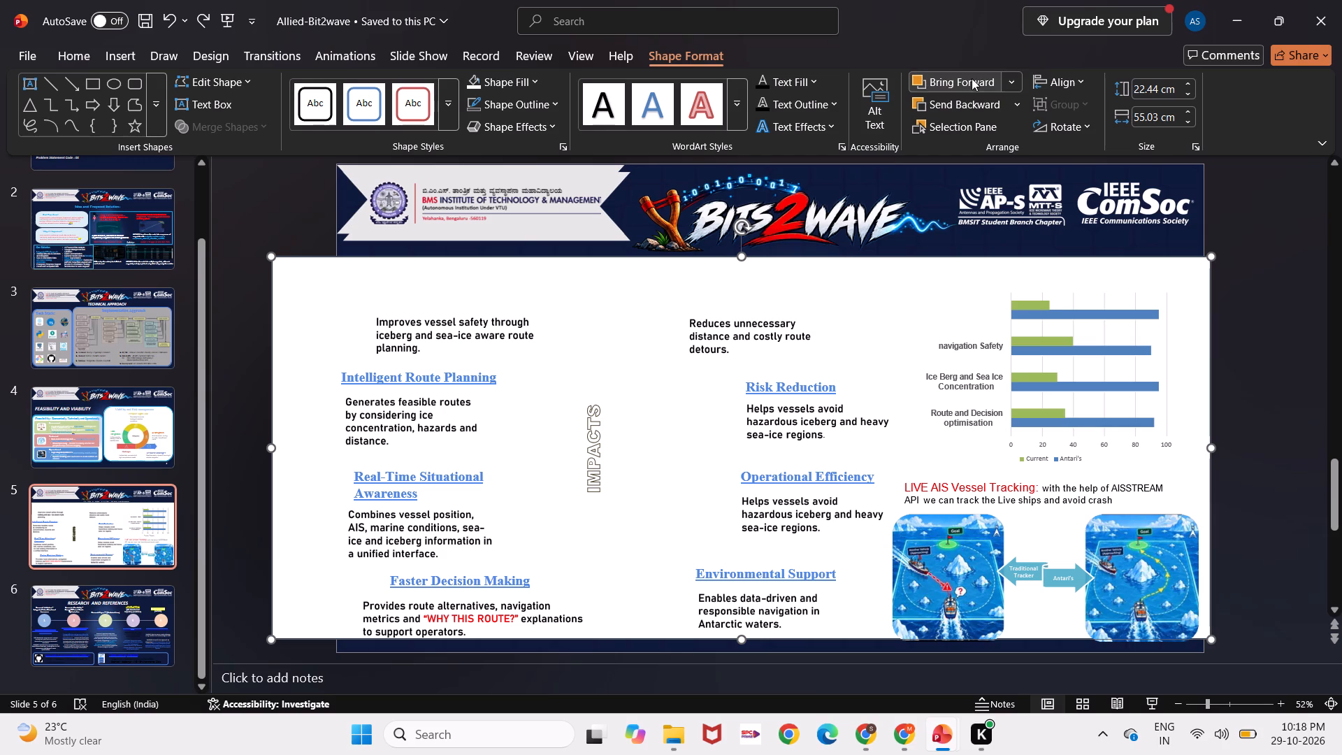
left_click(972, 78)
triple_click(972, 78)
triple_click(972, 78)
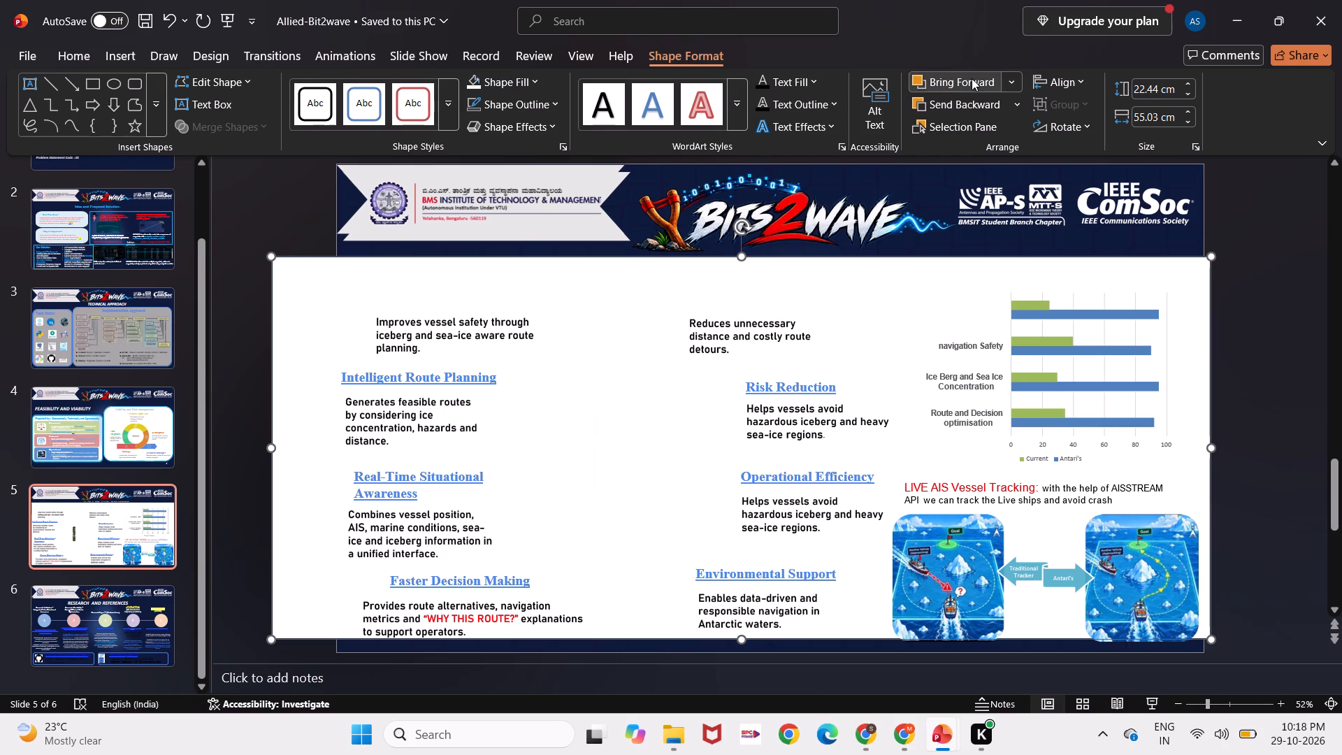
Send the white rectangle backward behind the IMPACTS and BENEFITS labels and the green circles numbered 1 to 4 on slide 5.
double_click(972, 103)
triple_click(964, 109)
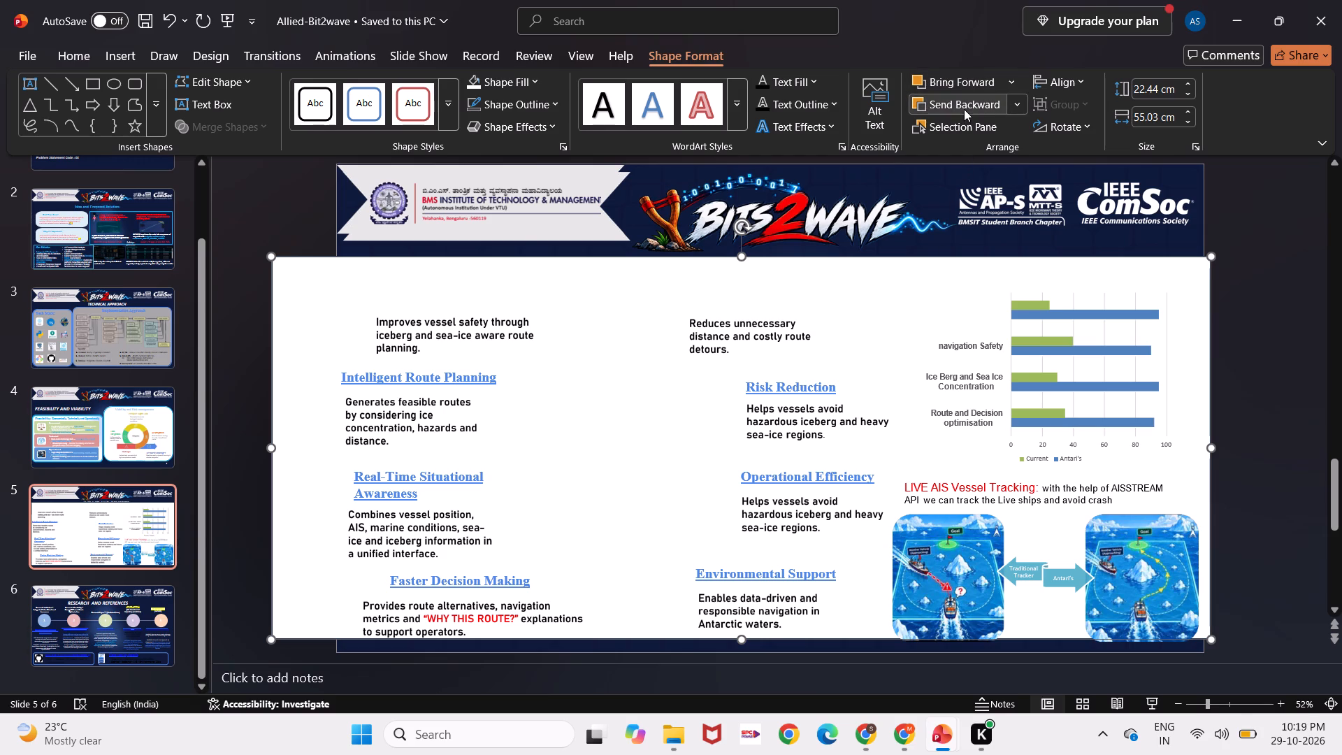
triple_click(964, 109)
triple_click(964, 109)
left_click(964, 109)
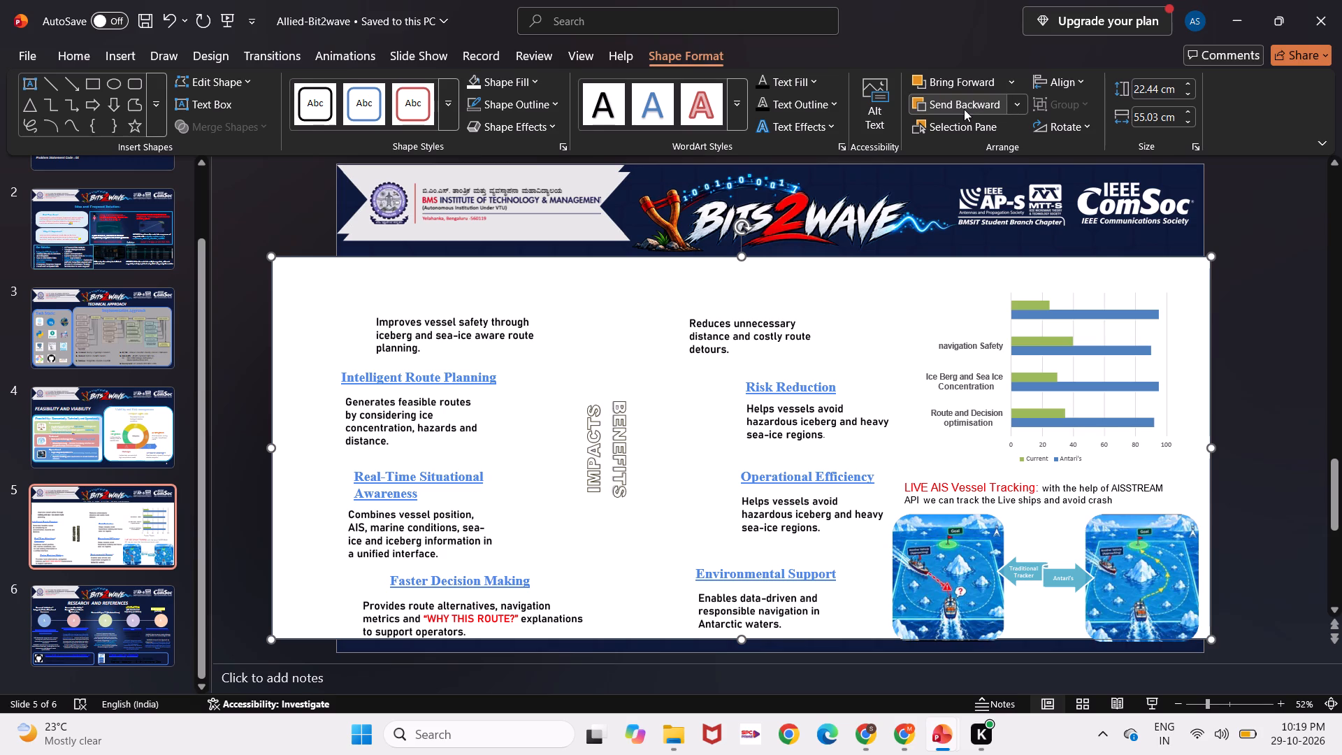
left_click(964, 109)
triple_click(964, 109)
triple_click(964, 109)
triple_click(964, 109)
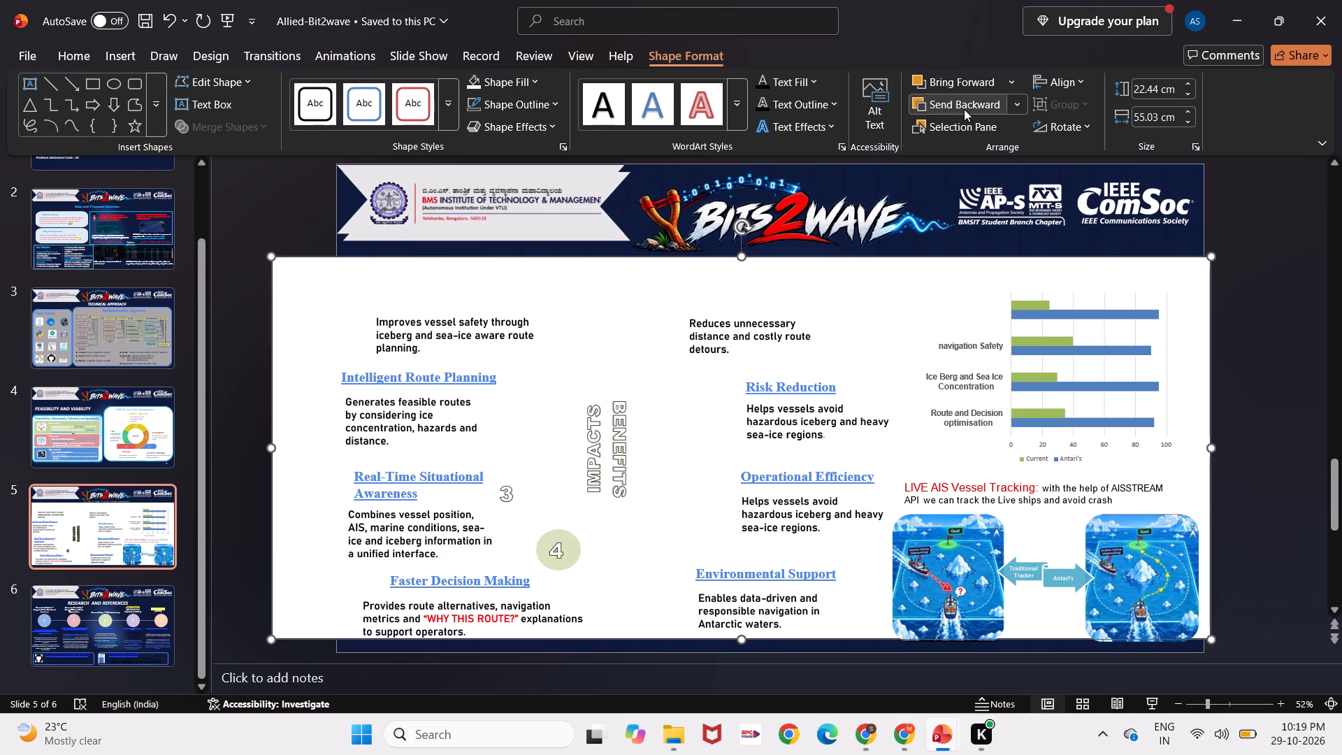
triple_click(964, 109)
triple_click(964, 109)
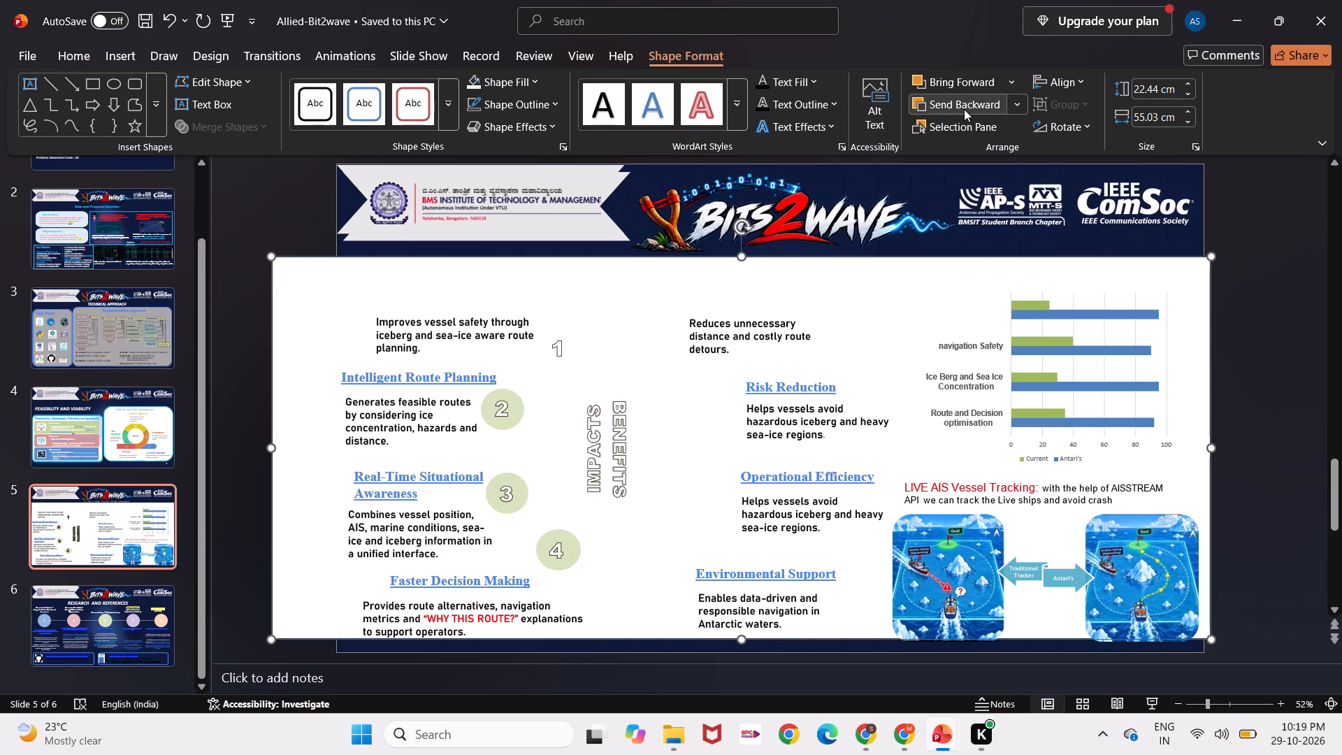
triple_click(964, 109)
double_click(964, 109)
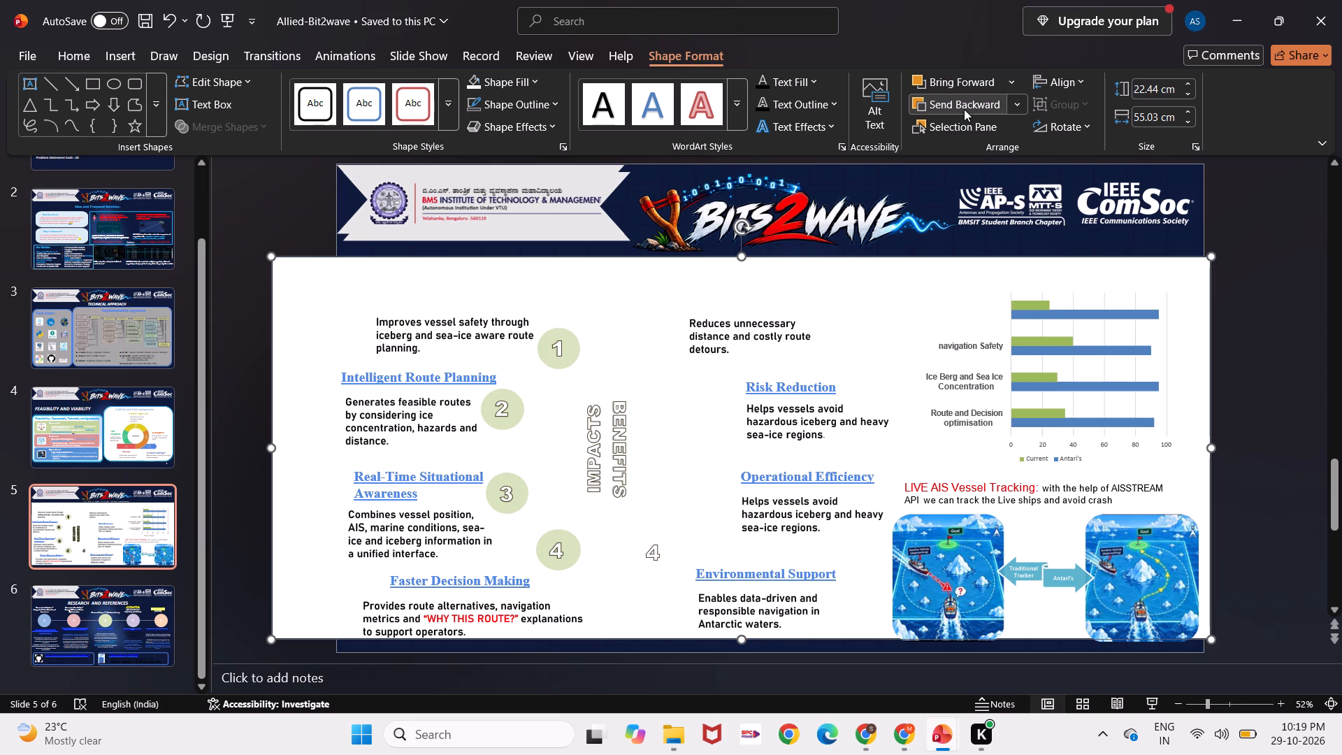
Send the white rectangle further backward, behind the blue circles numbered 1 to 4 on the benefits side.
left_click(964, 109)
triple_click(964, 109)
triple_click(964, 109)
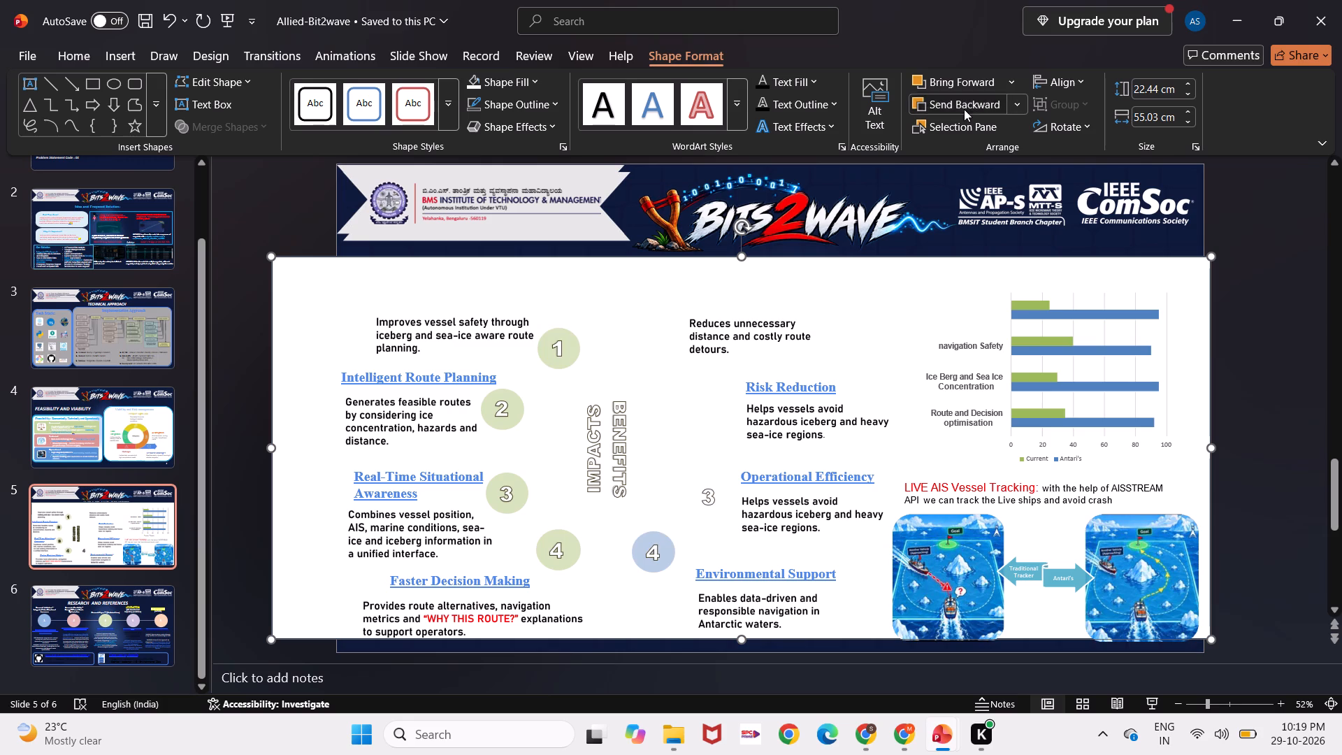
triple_click(964, 109)
triple_click(964, 109)
triple_click(964, 109)
triple_click(964, 109)
triple_click(964, 109)
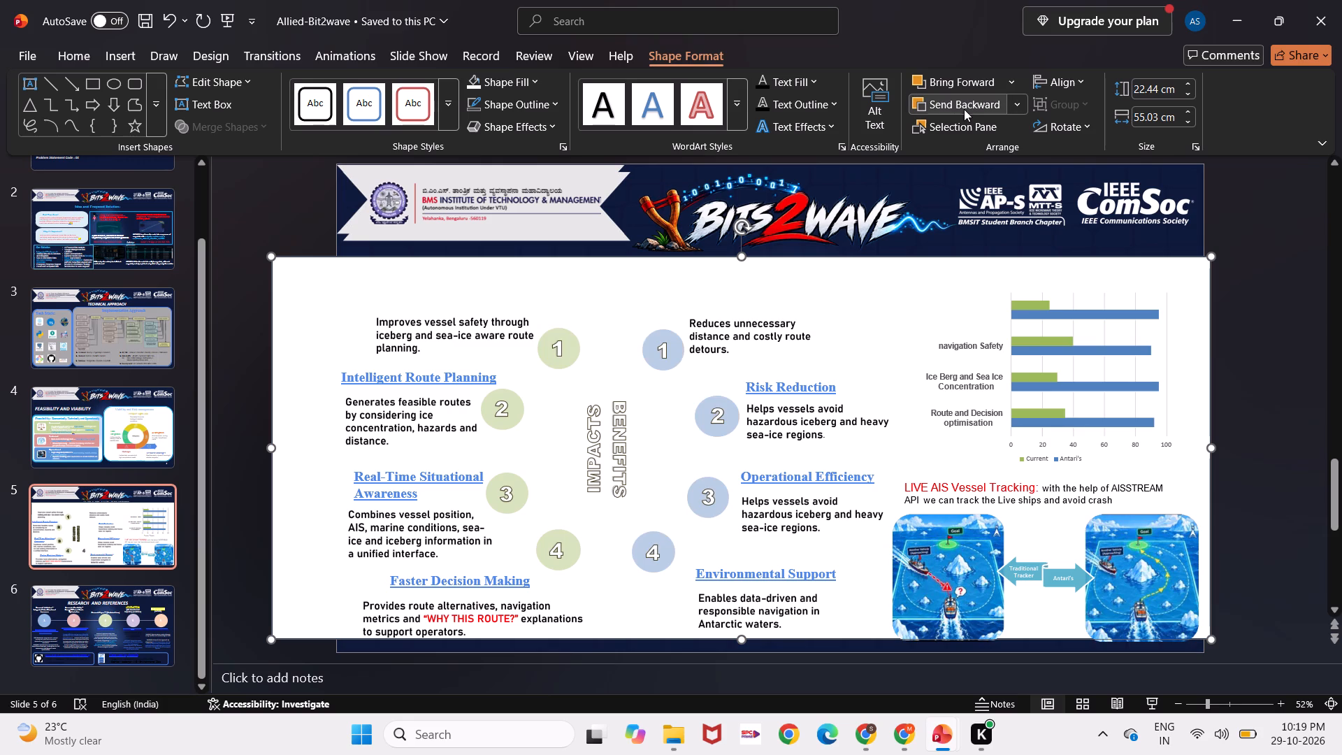
Send the white rectangle backward behind the dashed ring, the central two-colour circle, the section headings and the remaining chart label.
triple_click(964, 109)
triple_click(964, 109)
triple_click(964, 109)
triple_click(964, 109)
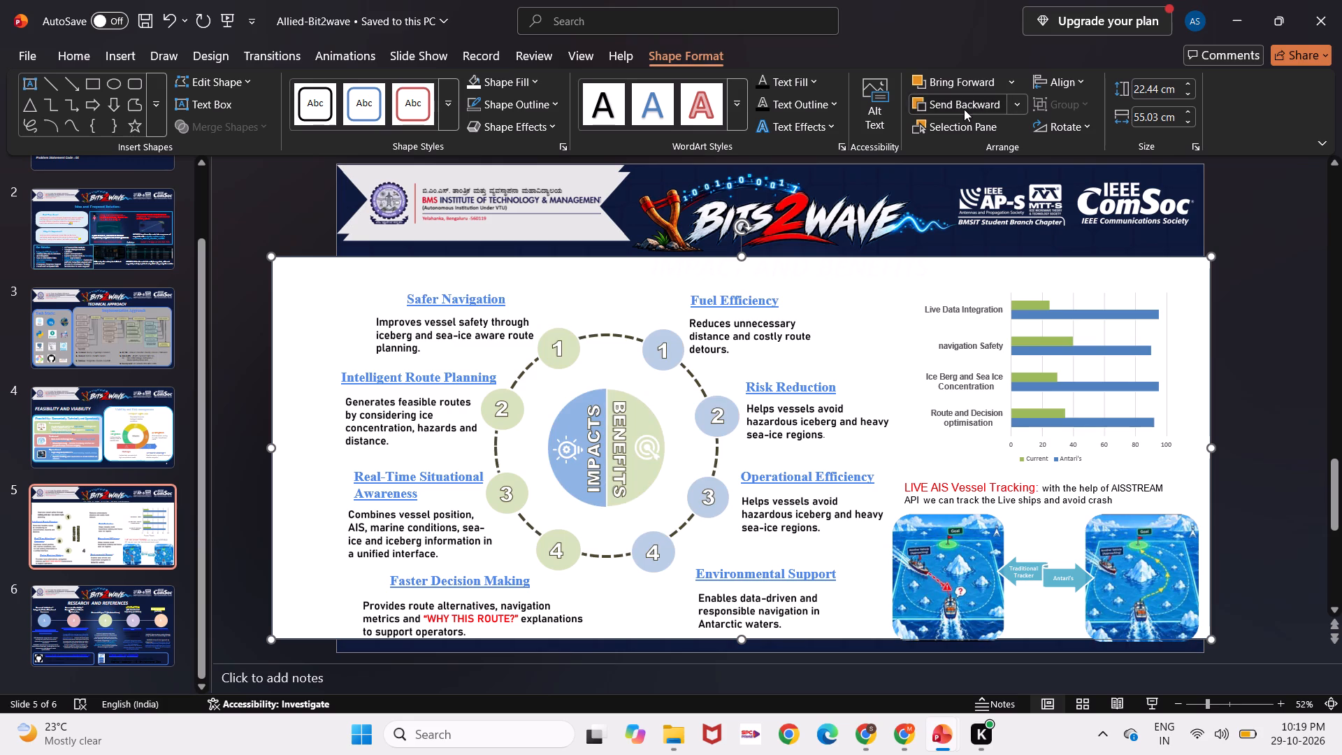
triple_click(964, 109)
triple_click(964, 109)
triple_click(964, 109)
triple_click(964, 109)
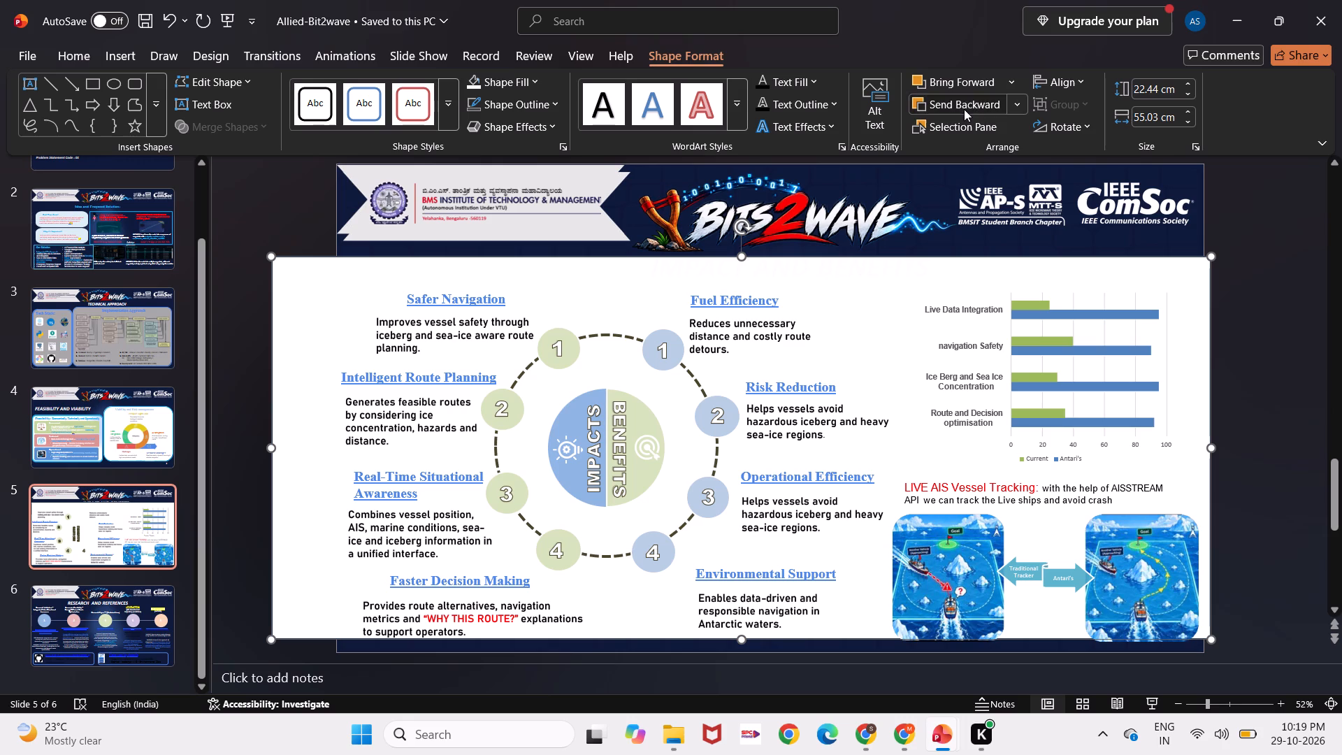
triple_click(964, 109)
triple_click(964, 109)
triple_click(964, 109)
triple_click(964, 109)
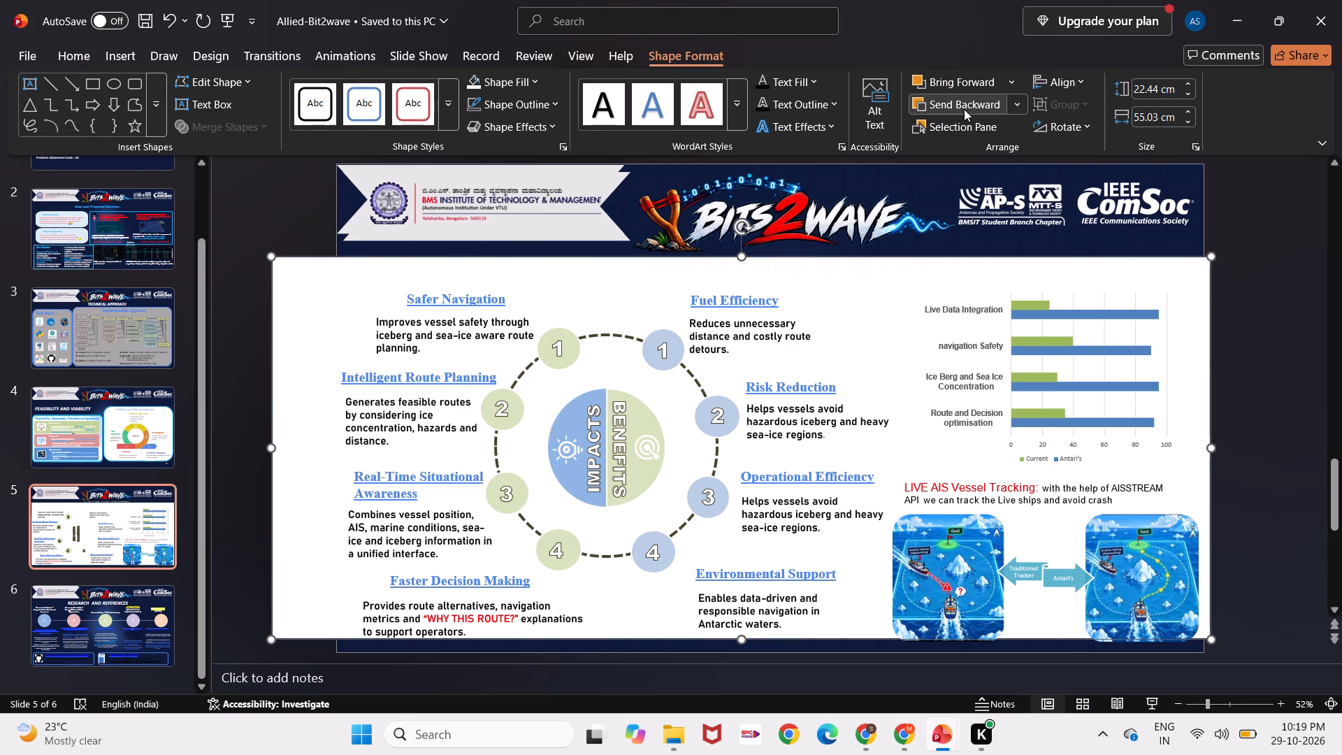
triple_click(964, 109)
triple_click(964, 110)
triple_click(964, 110)
left_click_drag(964, 110, 911, 151)
Resize the white rectangle to about 50.8 cm wide and 21.5 cm high, spanning the slide width from below the title to the bottom edge.
left_click_drag(911, 151, 739, 254)
left_click_drag(739, 254, 736, 294)
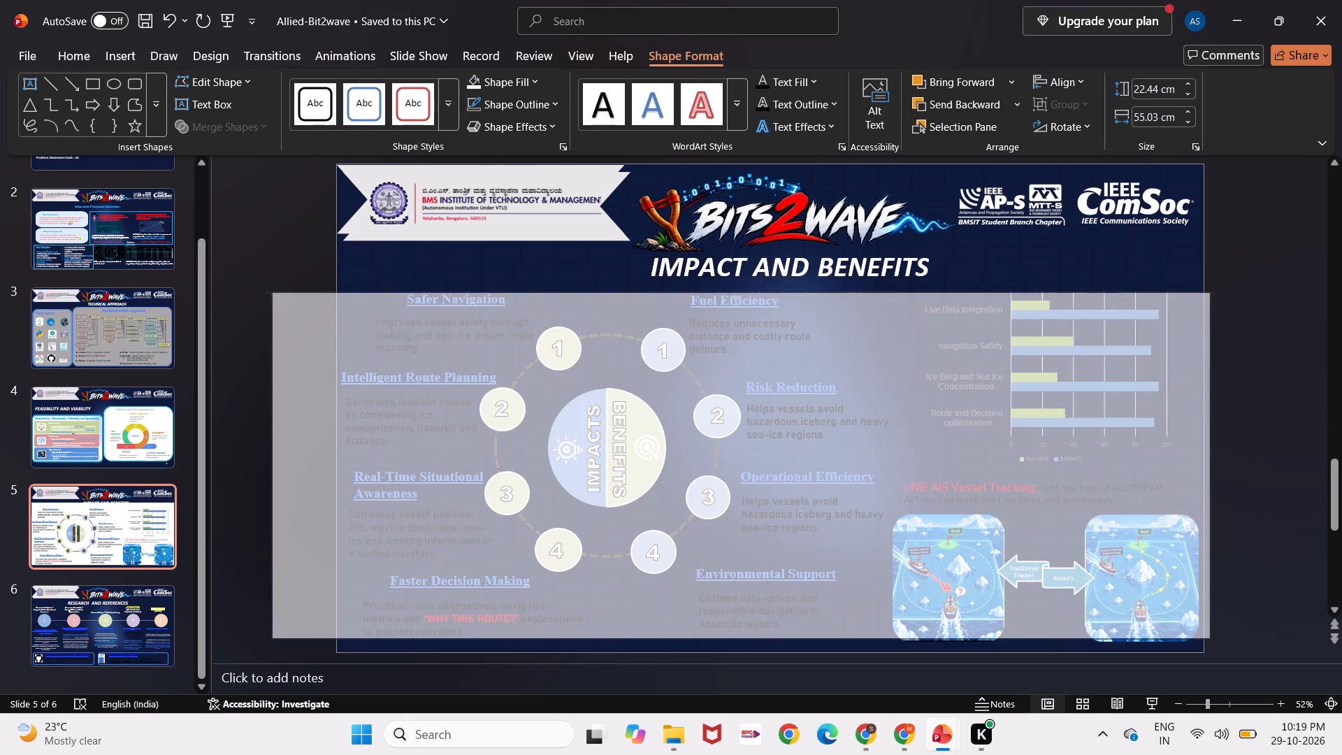
left_click_drag(736, 294, 738, 282)
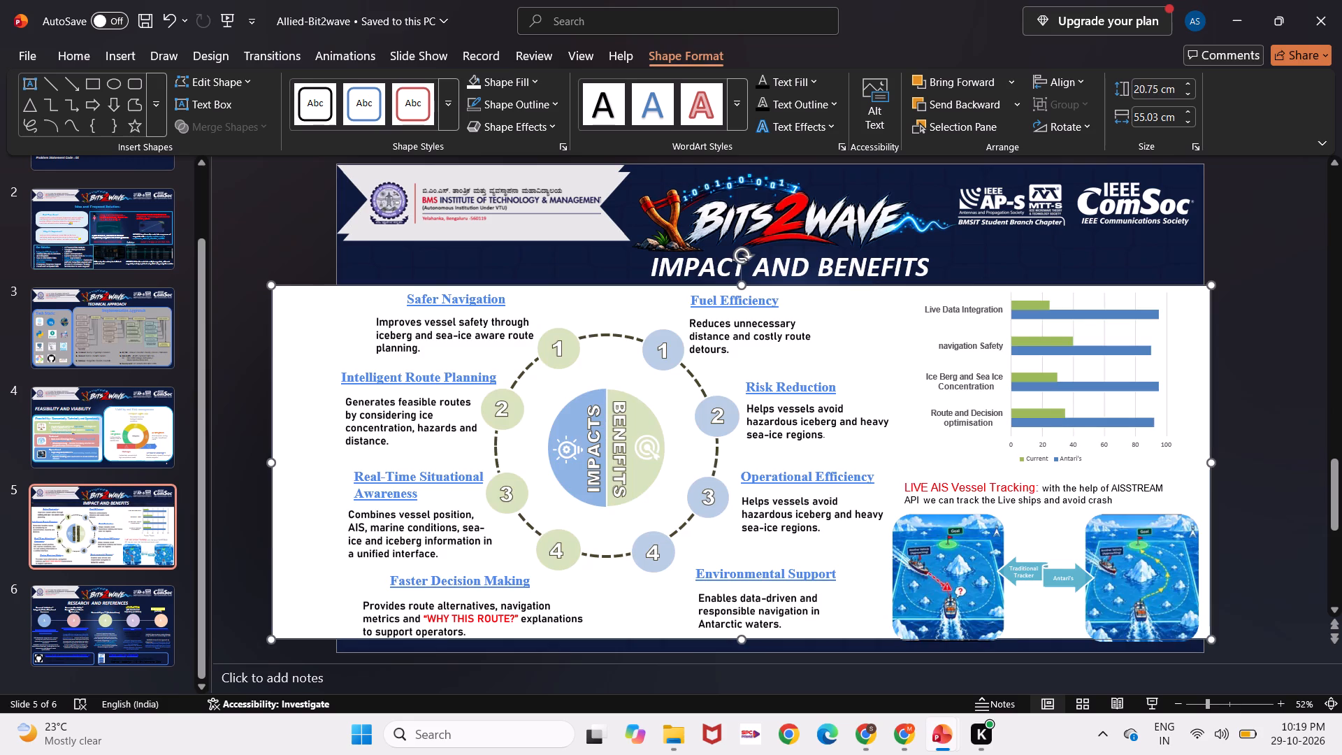
left_click_drag(267, 461, 335, 487)
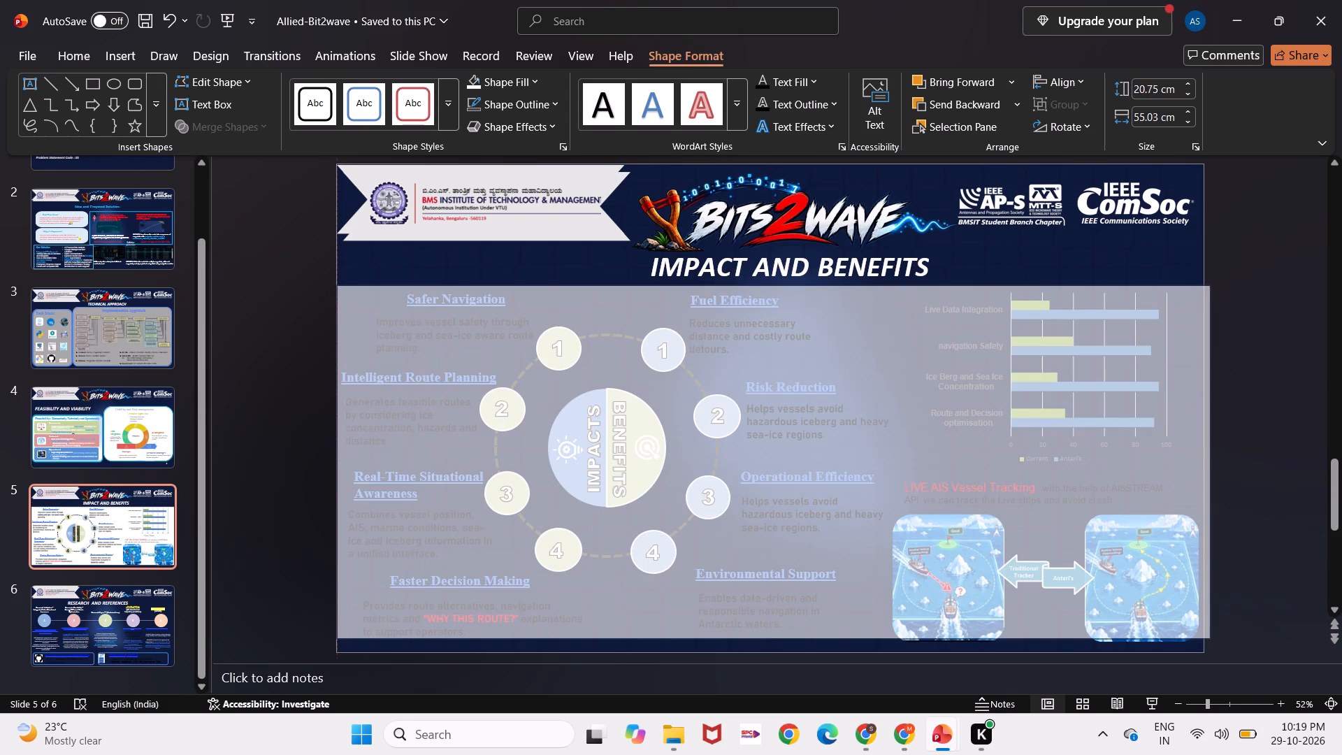
left_click_drag(335, 487, 338, 487)
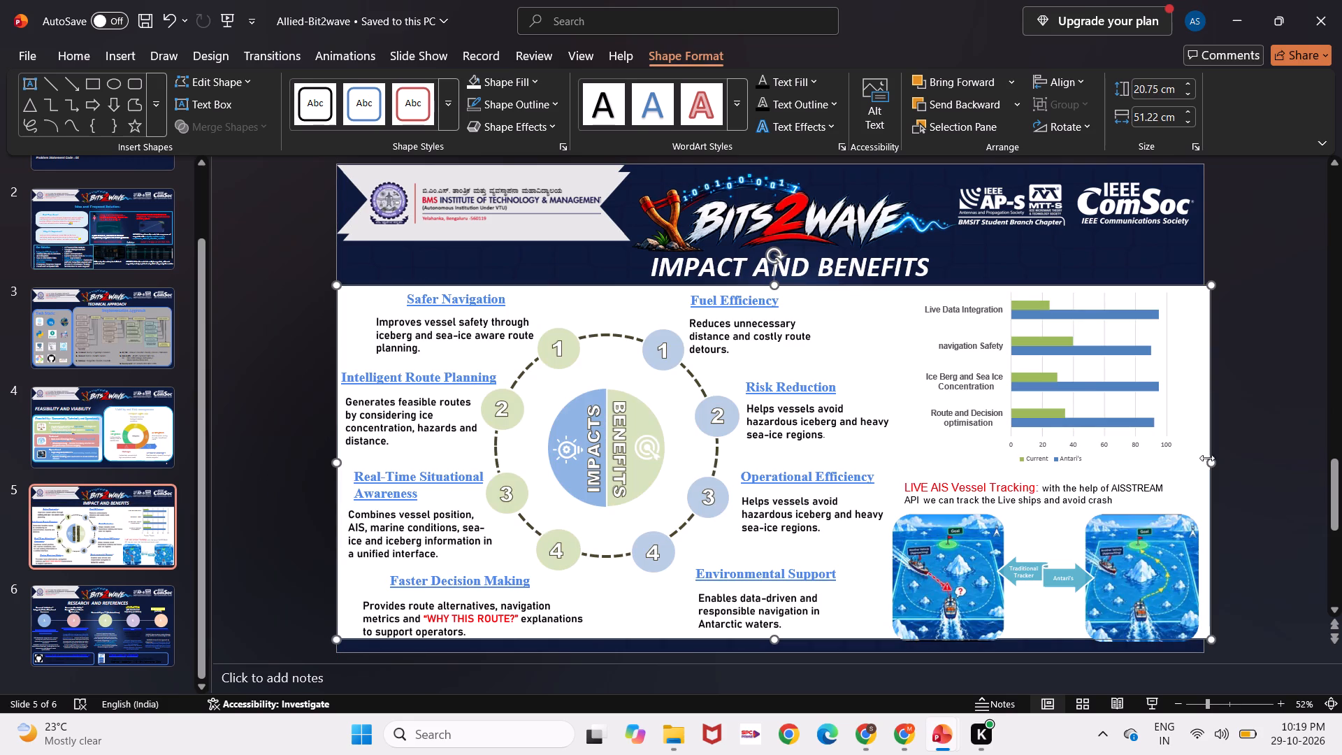
left_click_drag(1207, 462, 1206, 472)
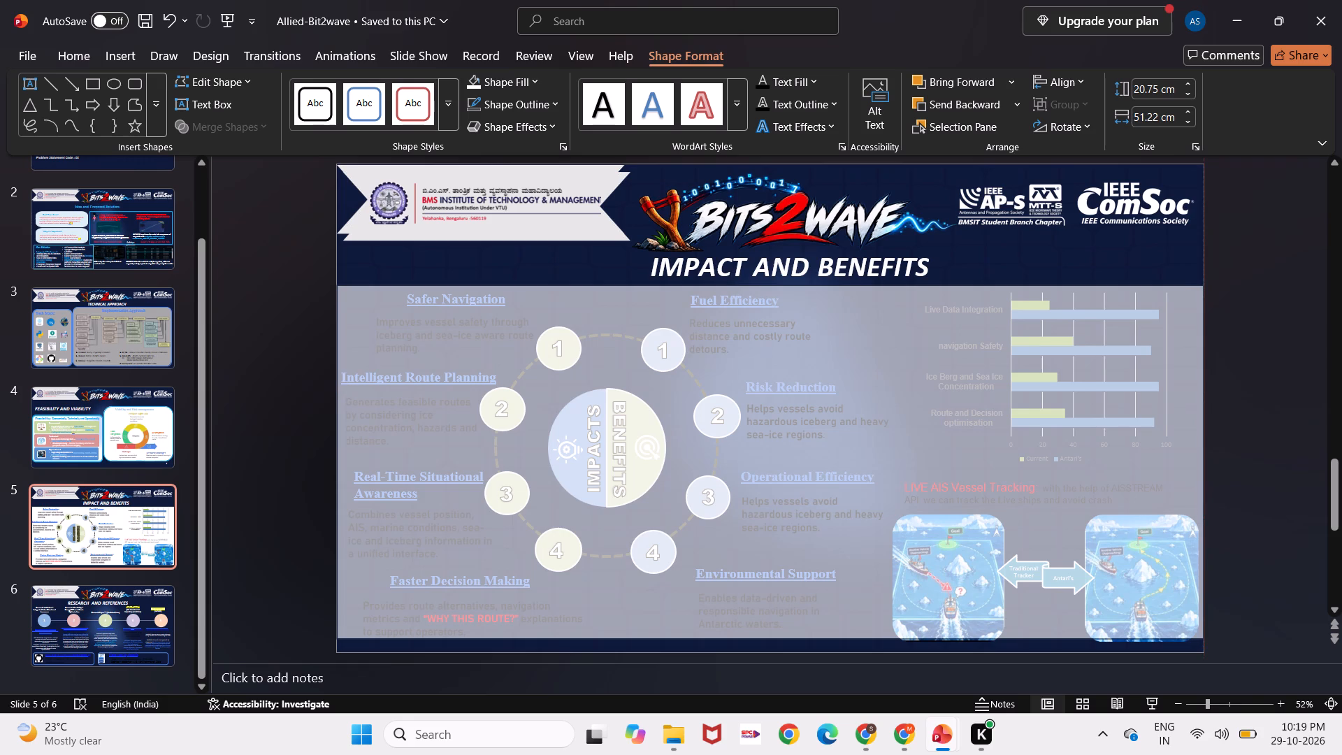
left_click_drag(1206, 472, 1205, 472)
left_click_drag(774, 640, 774, 645)
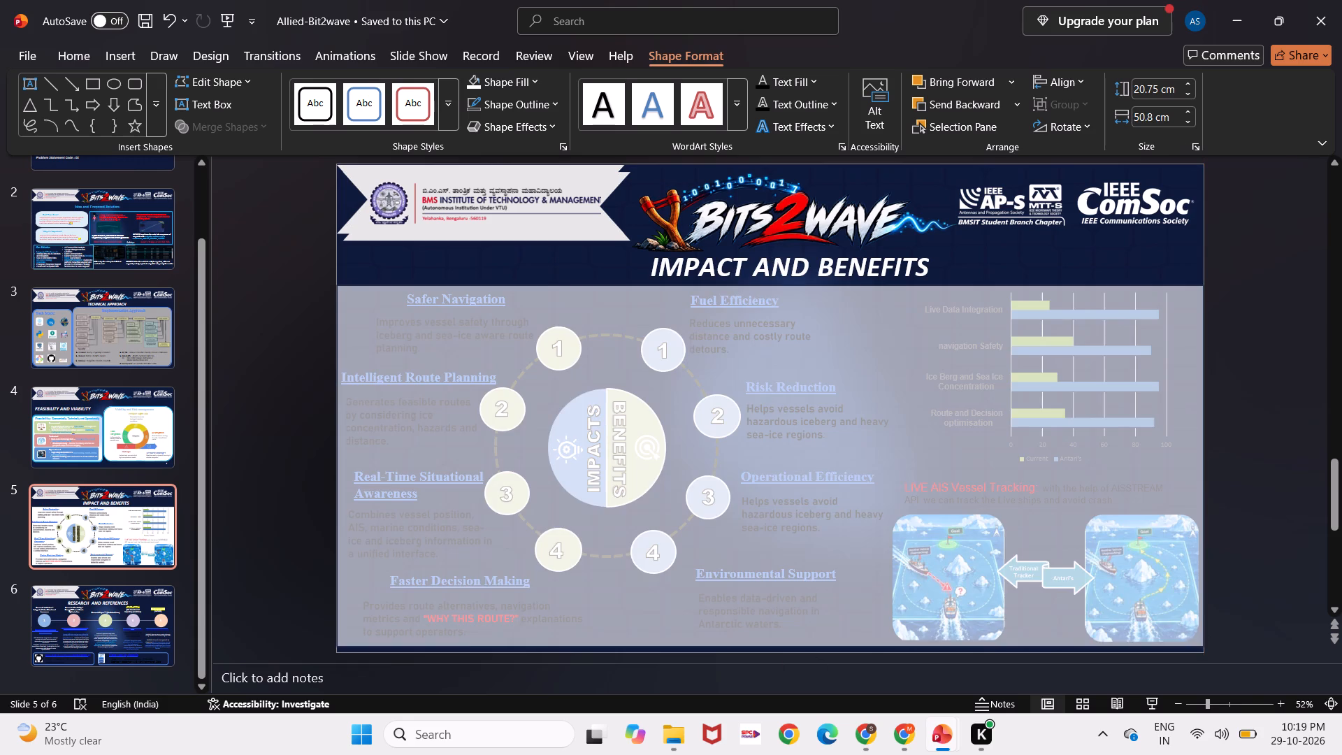
left_click_drag(774, 645, 777, 649)
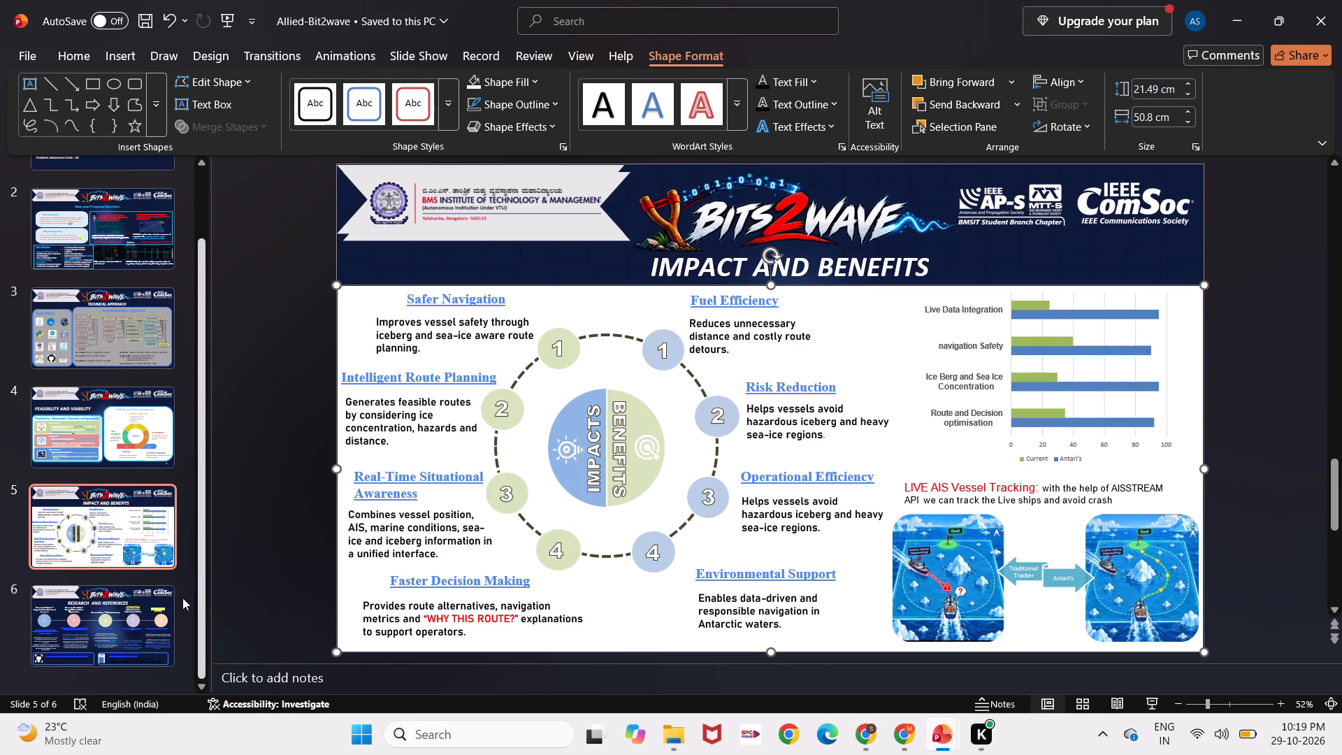
Review the deck's slides from Research and References back to Idea and Proposed Solution.
left_click(112, 623)
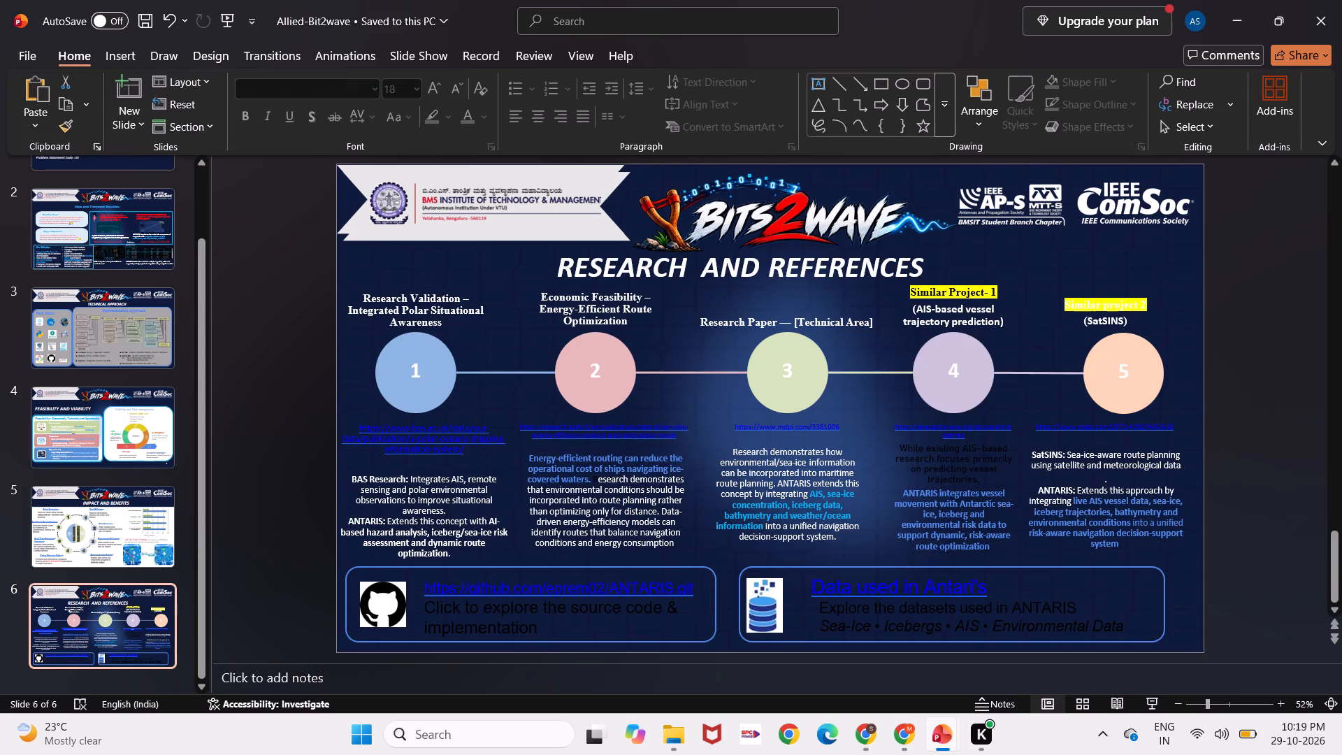
scroll(156, 625, "down", 3)
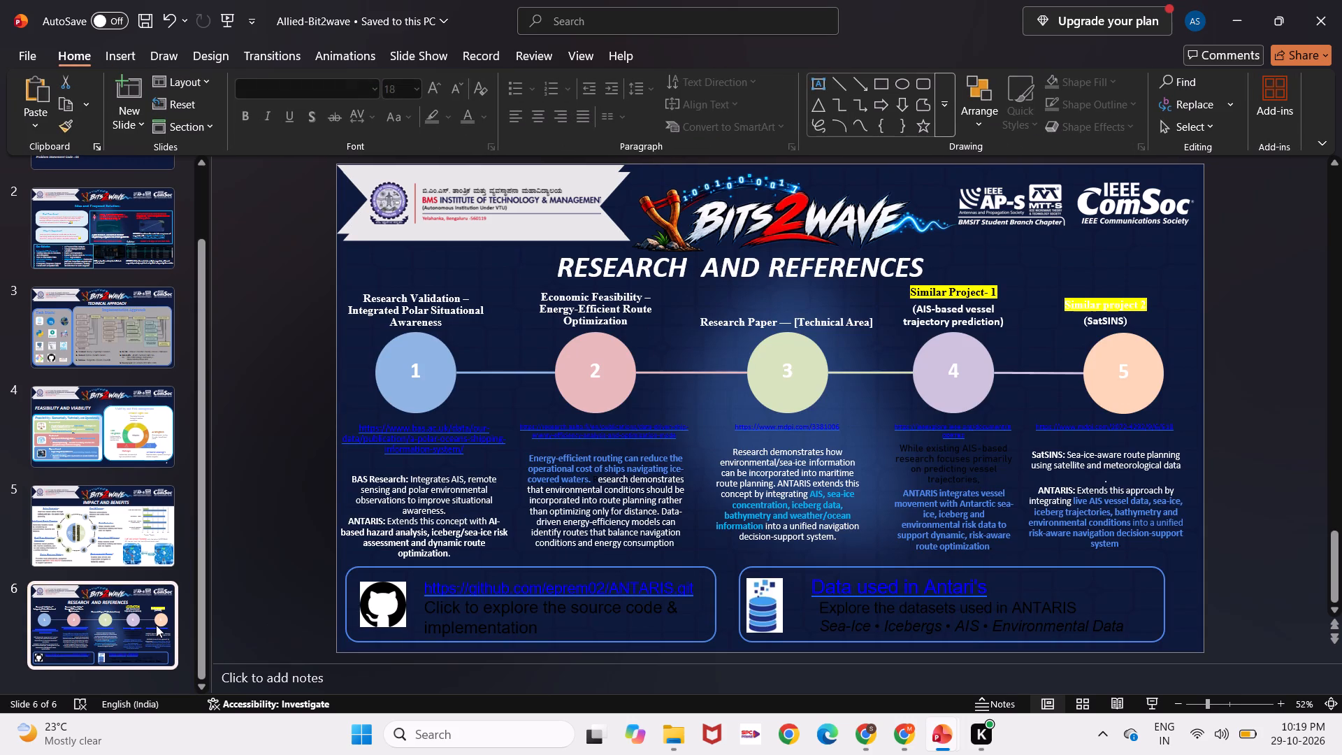
left_click(124, 528)
left_click(126, 455)
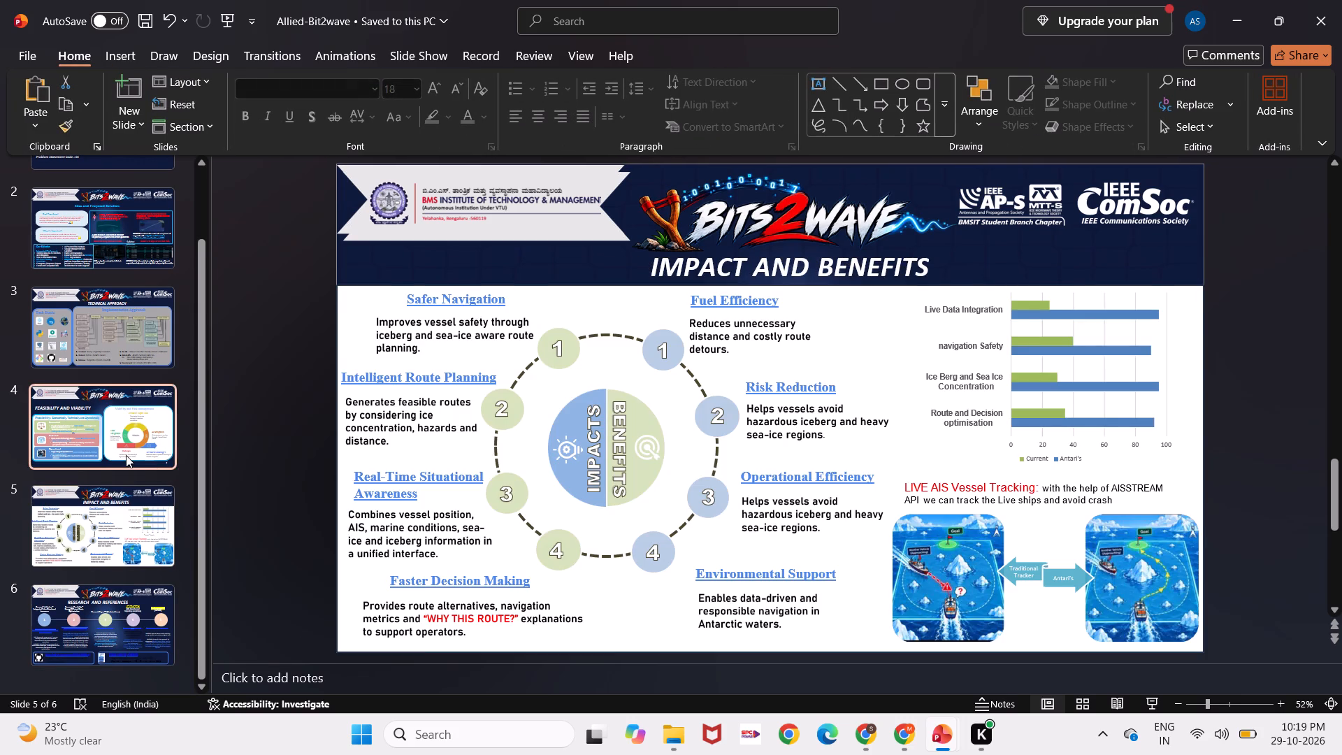
left_click(132, 324)
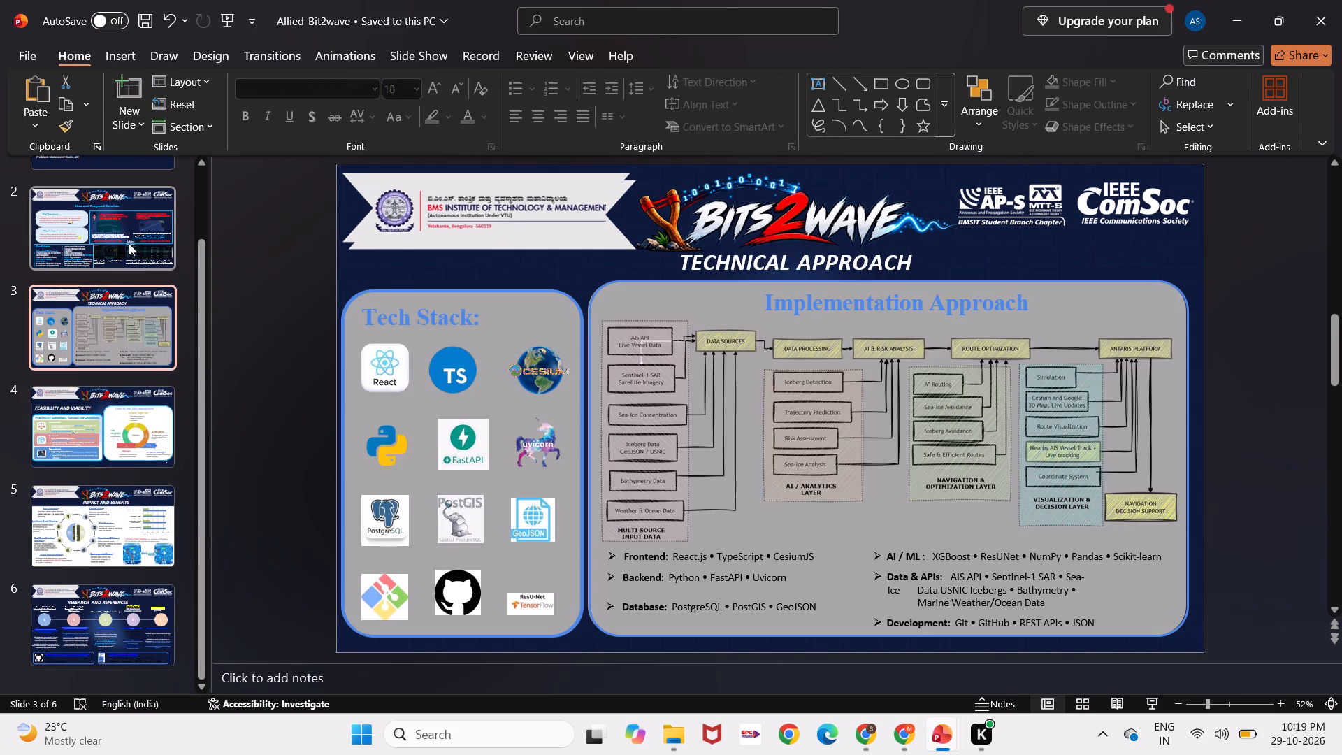
left_click(128, 236)
scroll(128, 236, "up", 2)
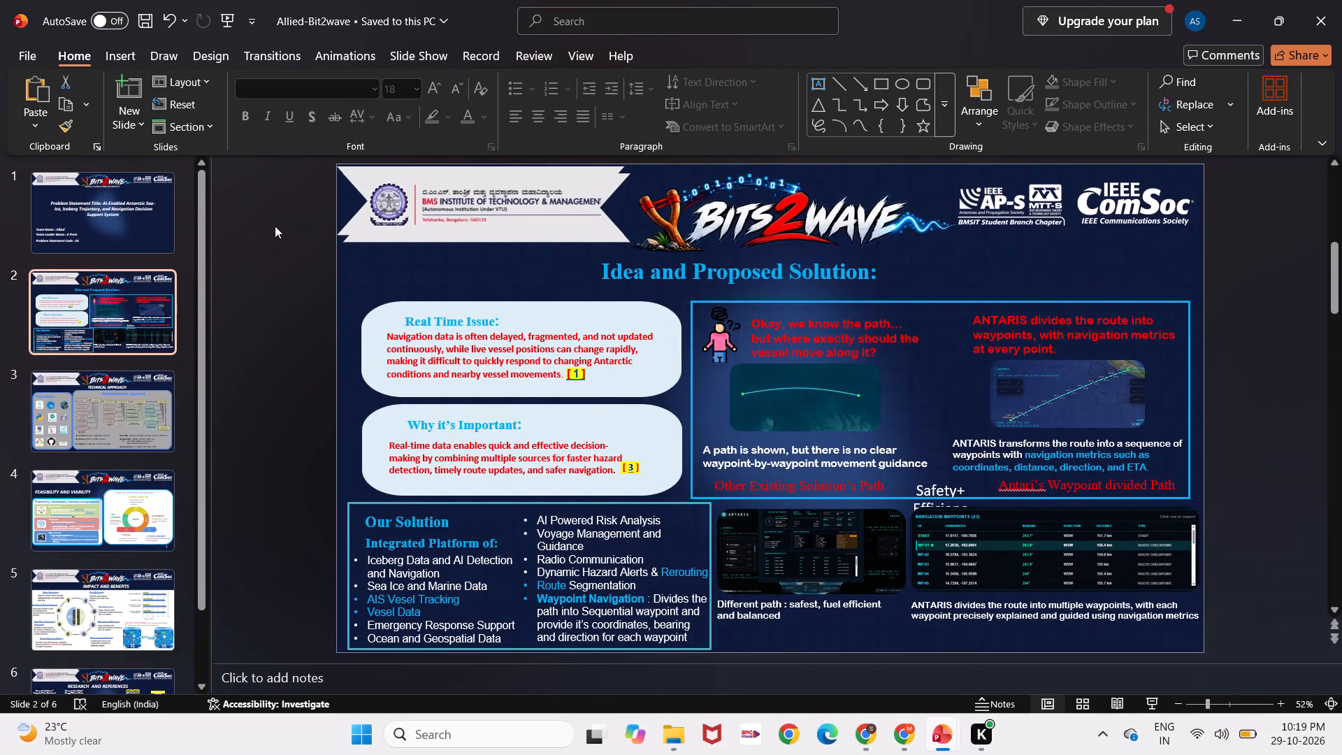
Save the Allied-Bit2wave presentation.
key("ctrl+s")
key("ctrl+s")
key("ctrl+s")
key("ctrl+s")
key("ctrl+s")
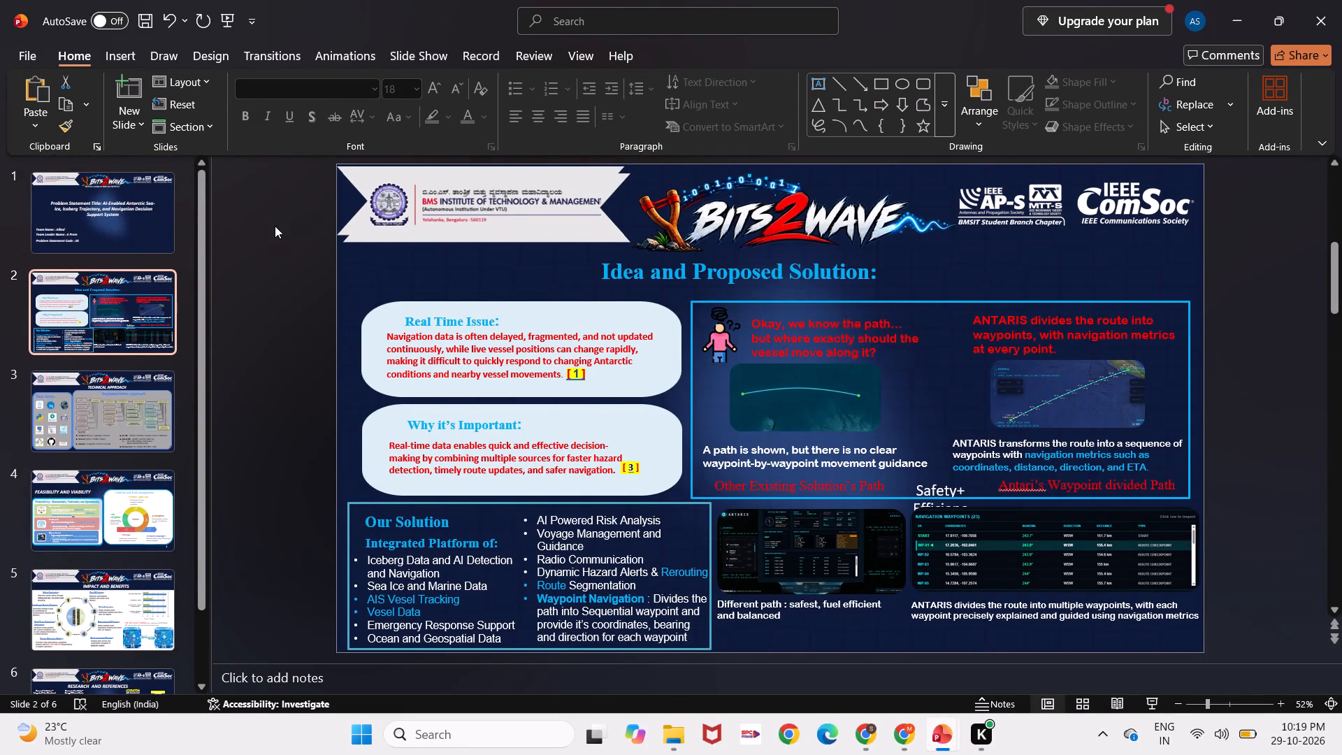
key("ctrl+s")
key("ctrl+s")
key("ctrl+s")
key("ctrl+s")
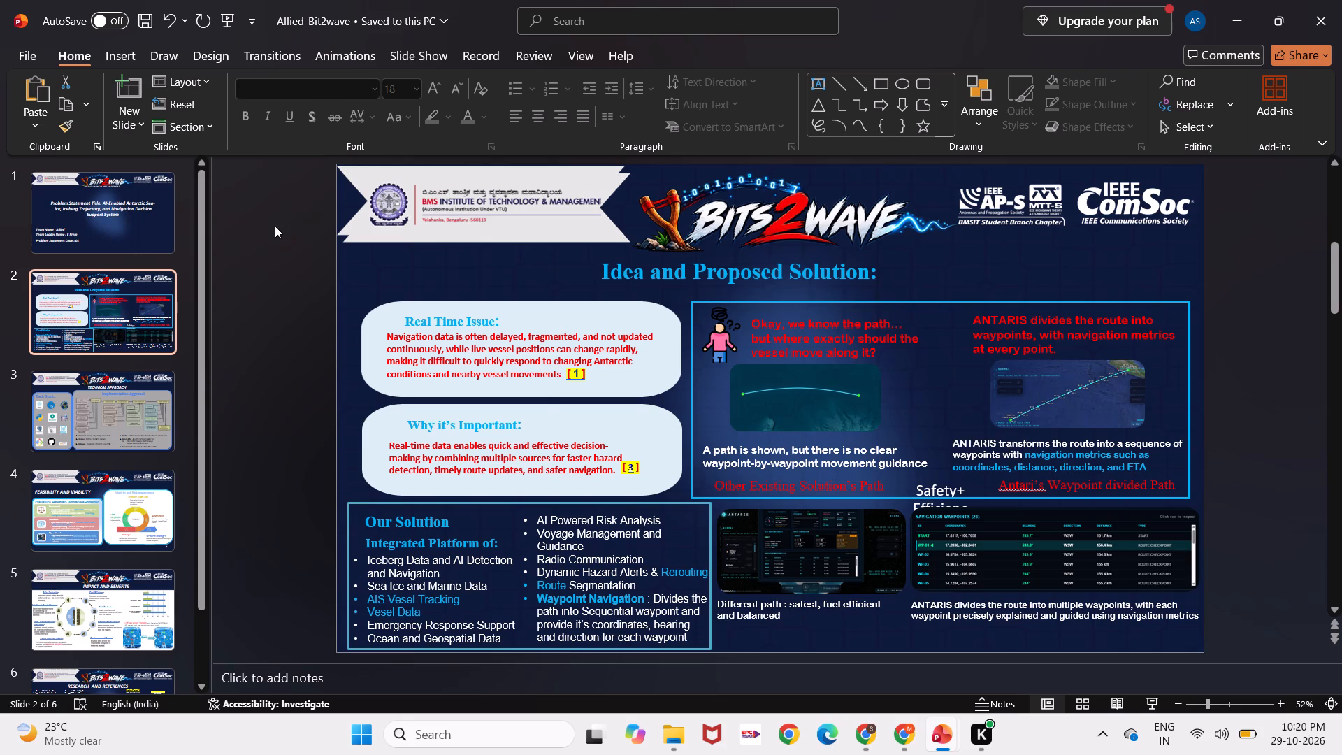
key("ctrl+s")
key("ctrl+s")
left_click(359, 22)
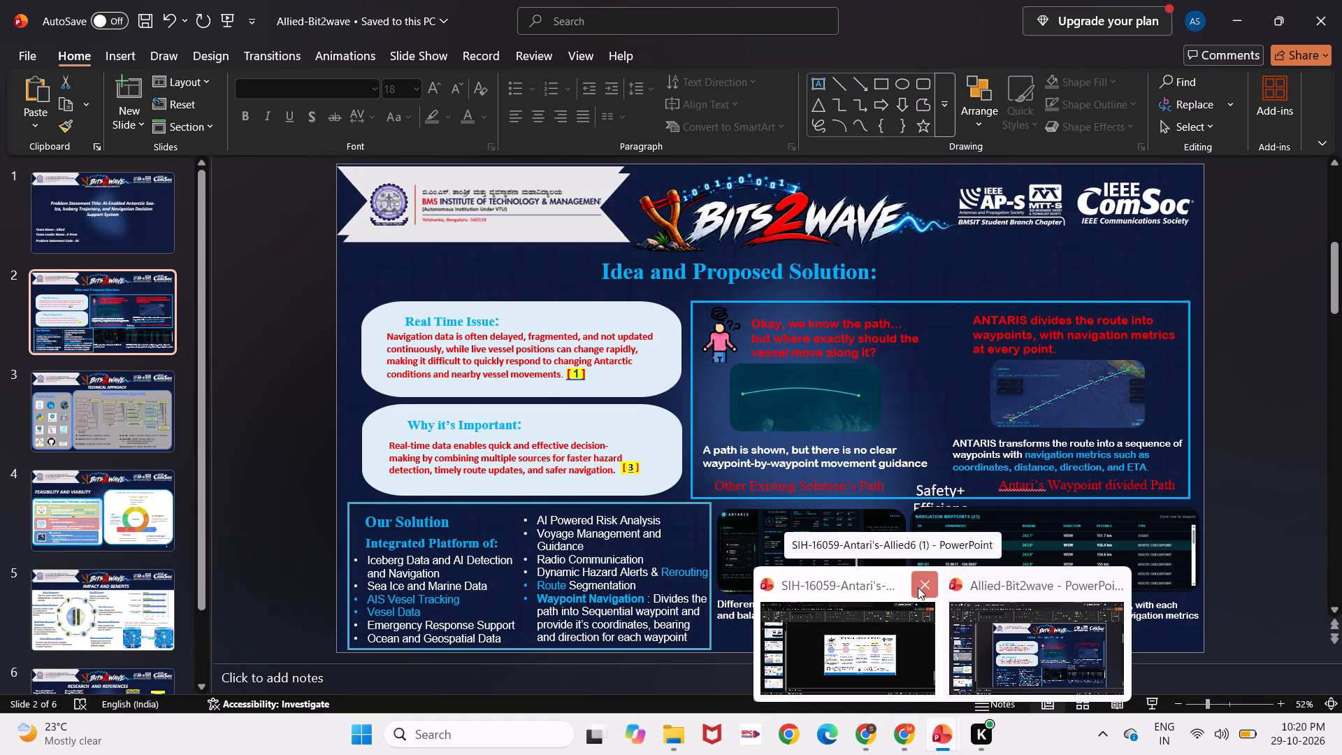
Close the SIH-16059-Antari's-Allied6 (1) presentation, saving its changes in the D--Download folder.
left_click(918, 587)
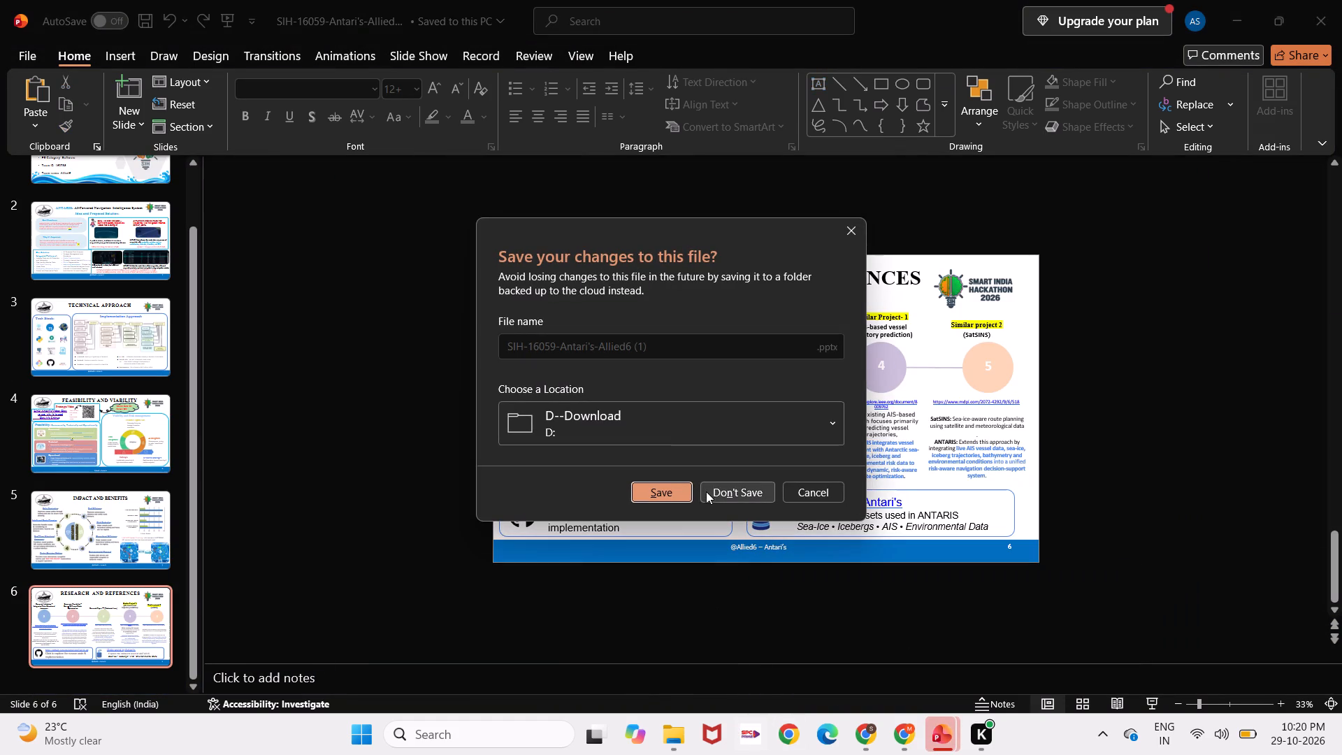
left_click(666, 491)
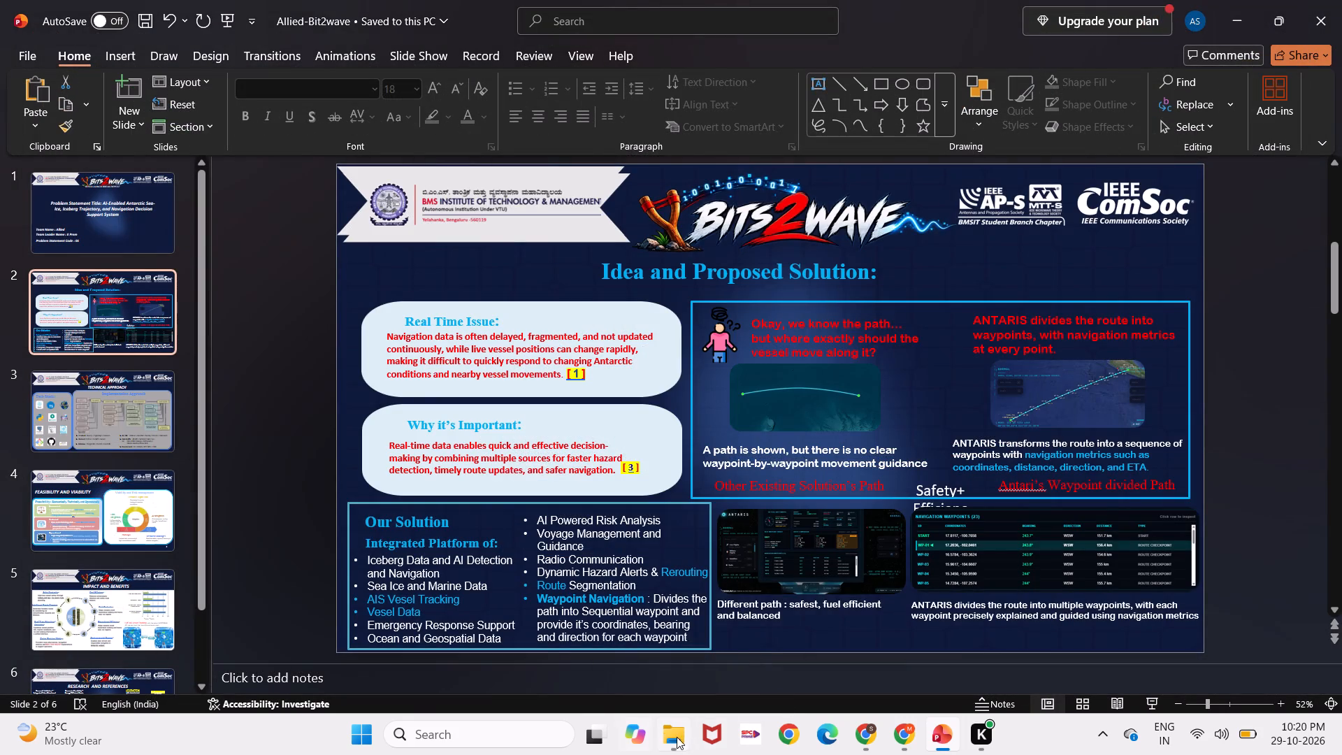
Switch to File Explorer and select the Allied-Bit2wave (1) presentation in the D--Download folder.
left_click(679, 737)
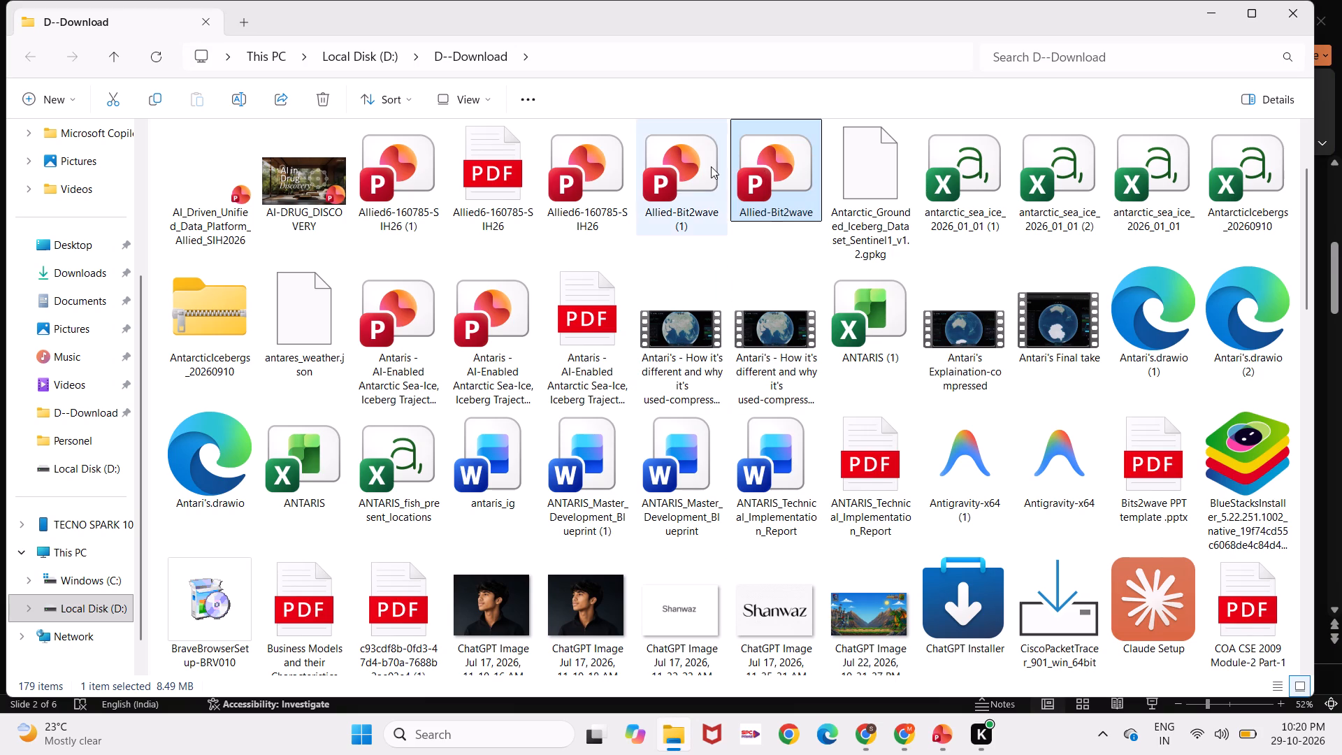
left_click(711, 166)
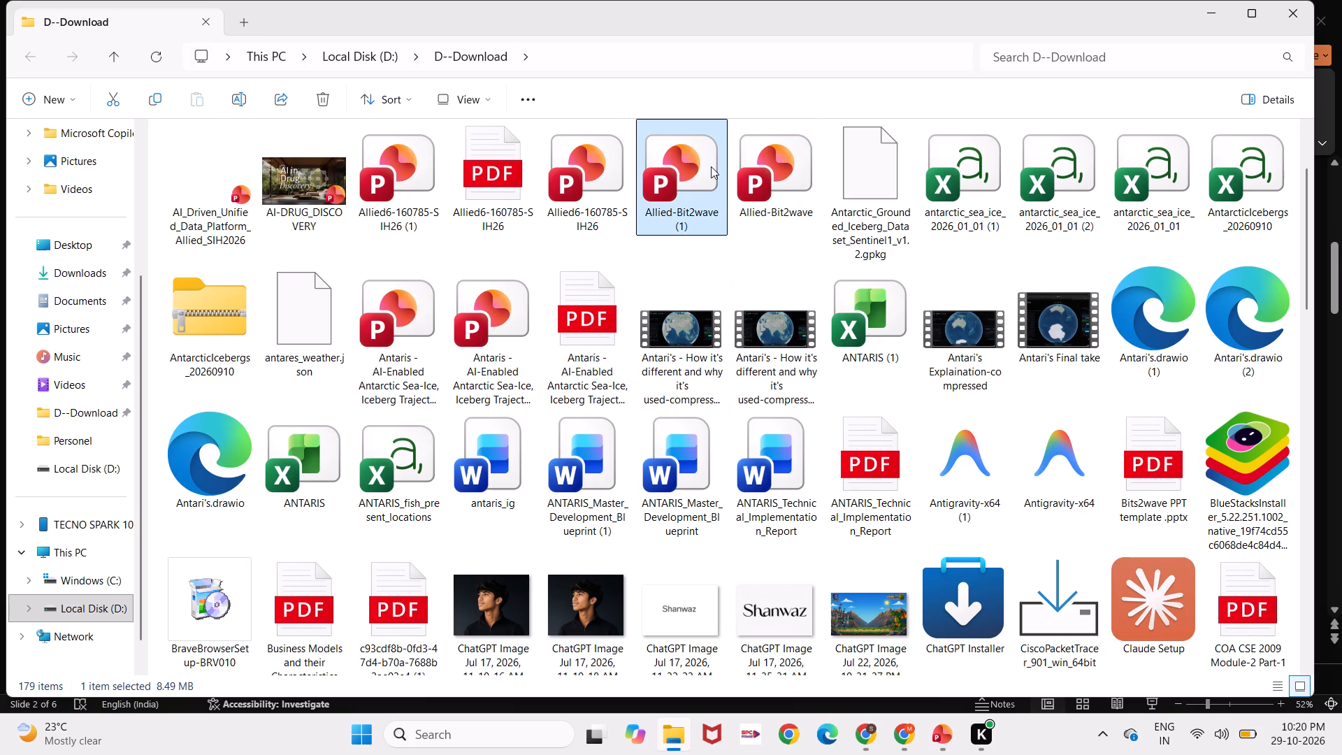
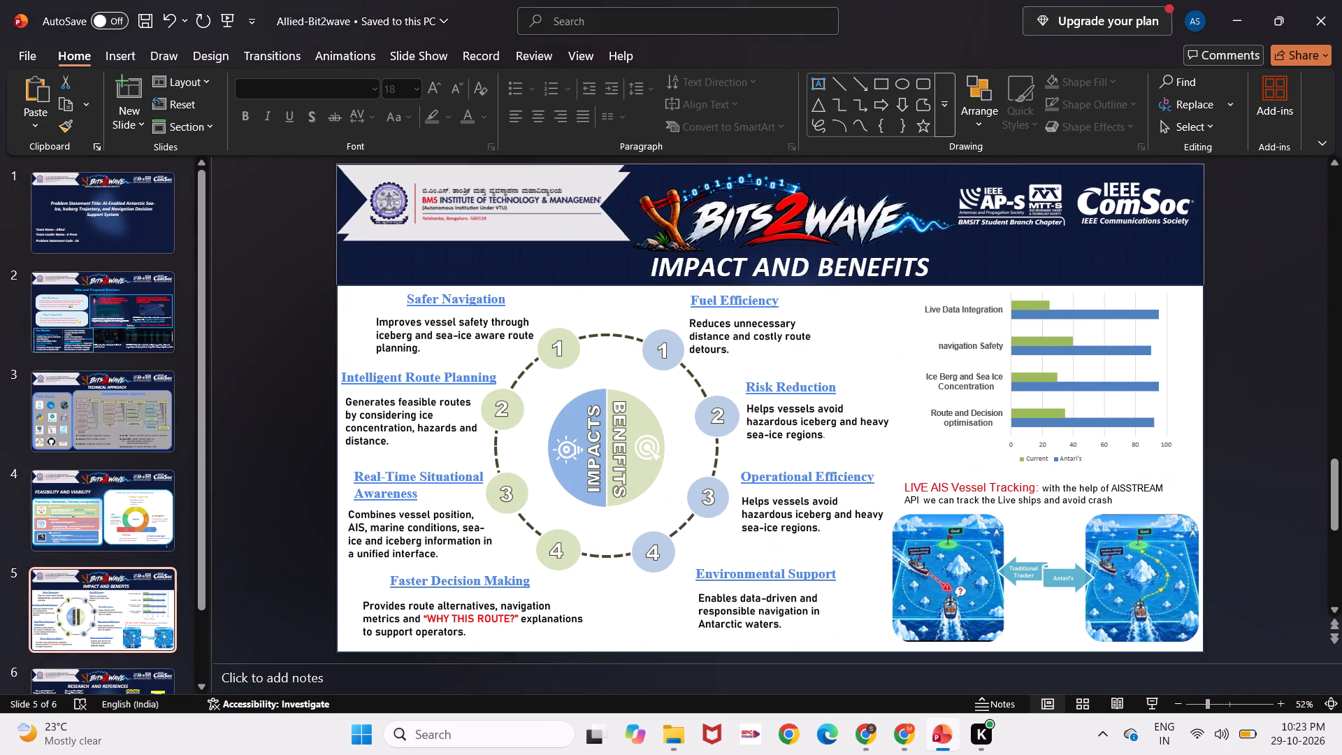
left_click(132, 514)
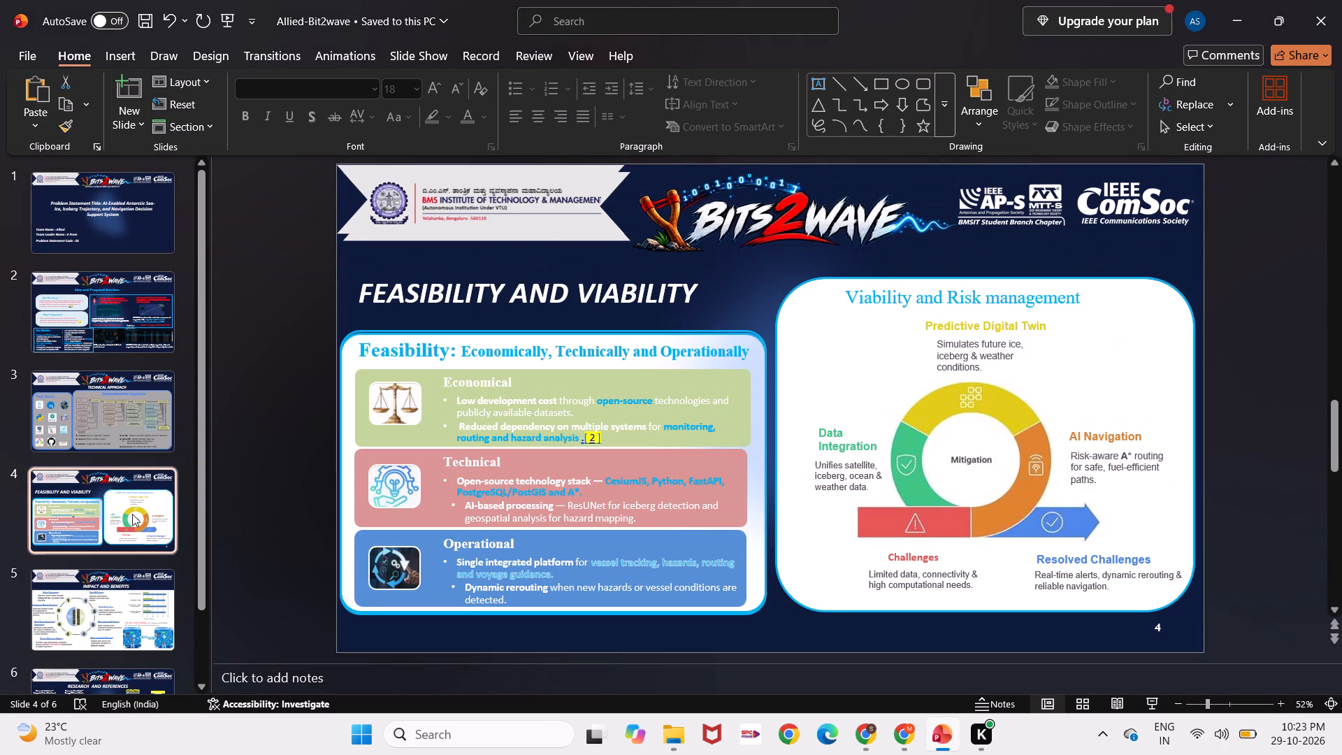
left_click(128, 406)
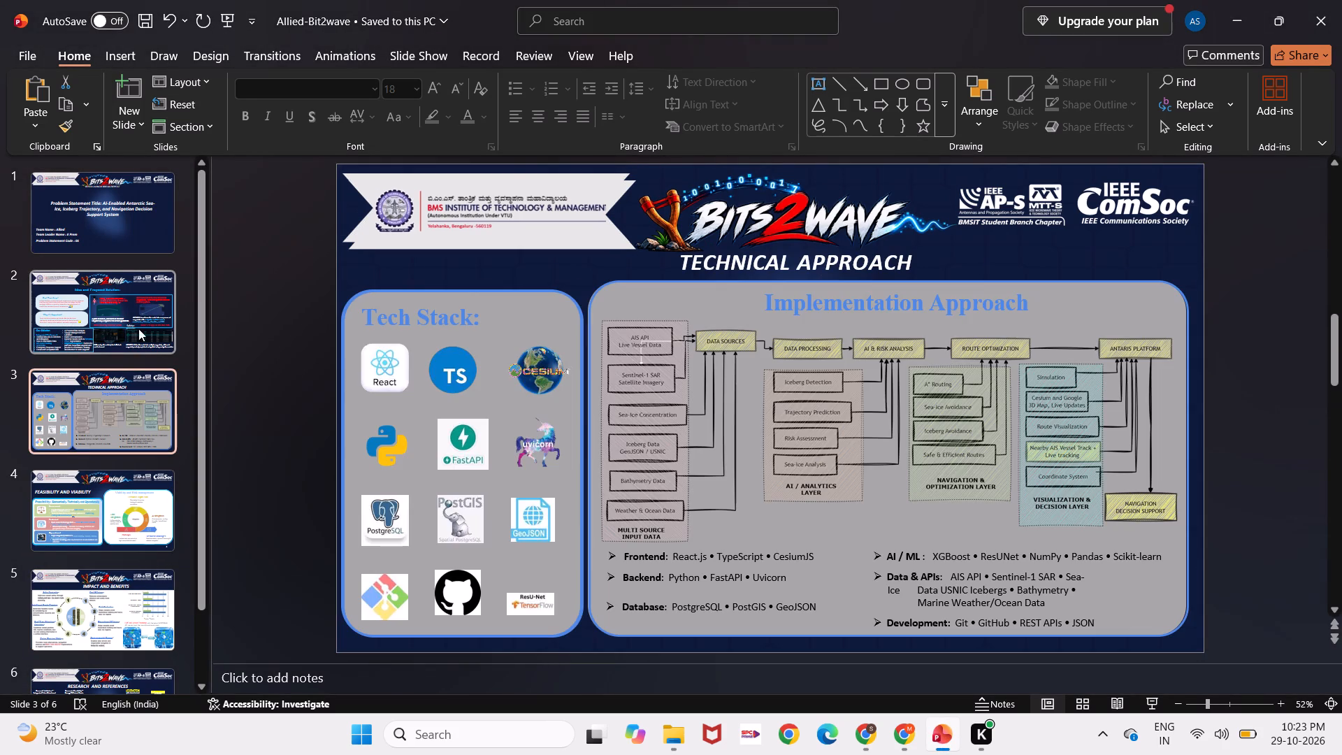
Save a copy of the Allied-Bit2wave presentation in the D--Download folder under the name racist's ppt.
left_click(390, 8)
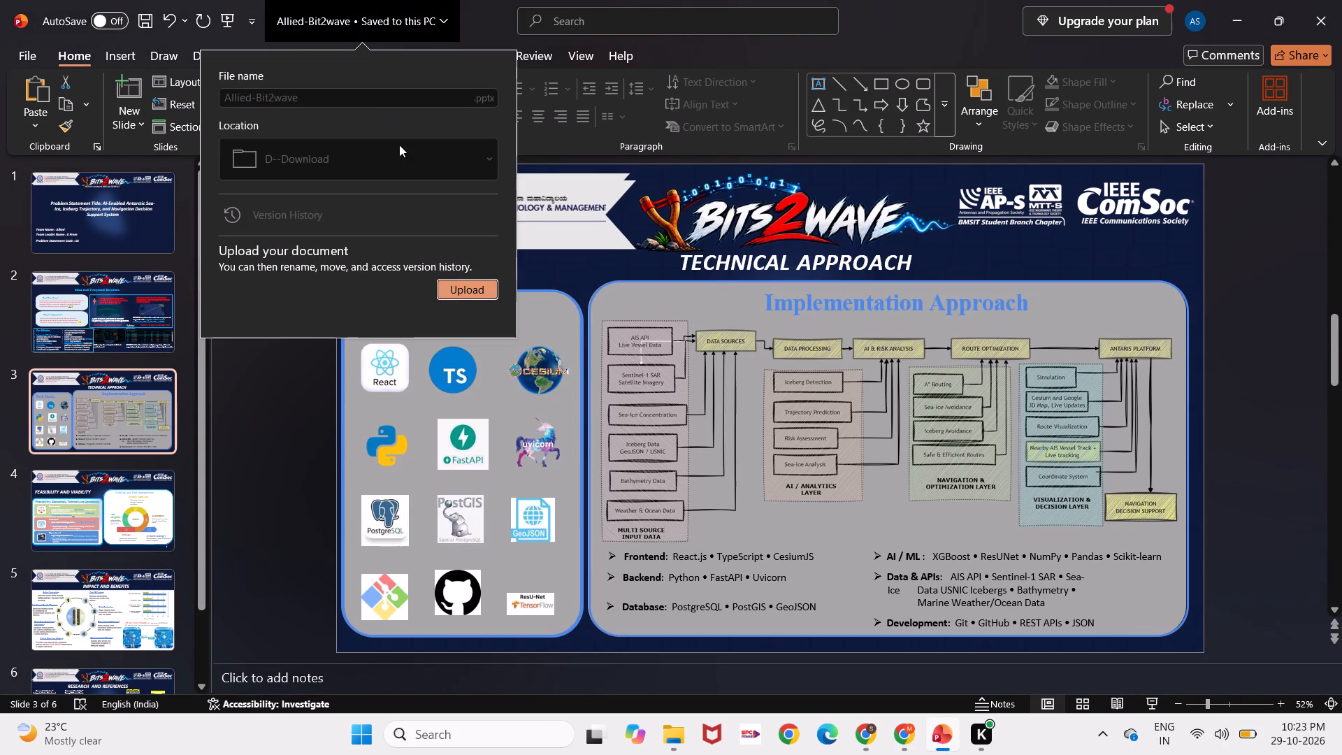
left_click(456, 161)
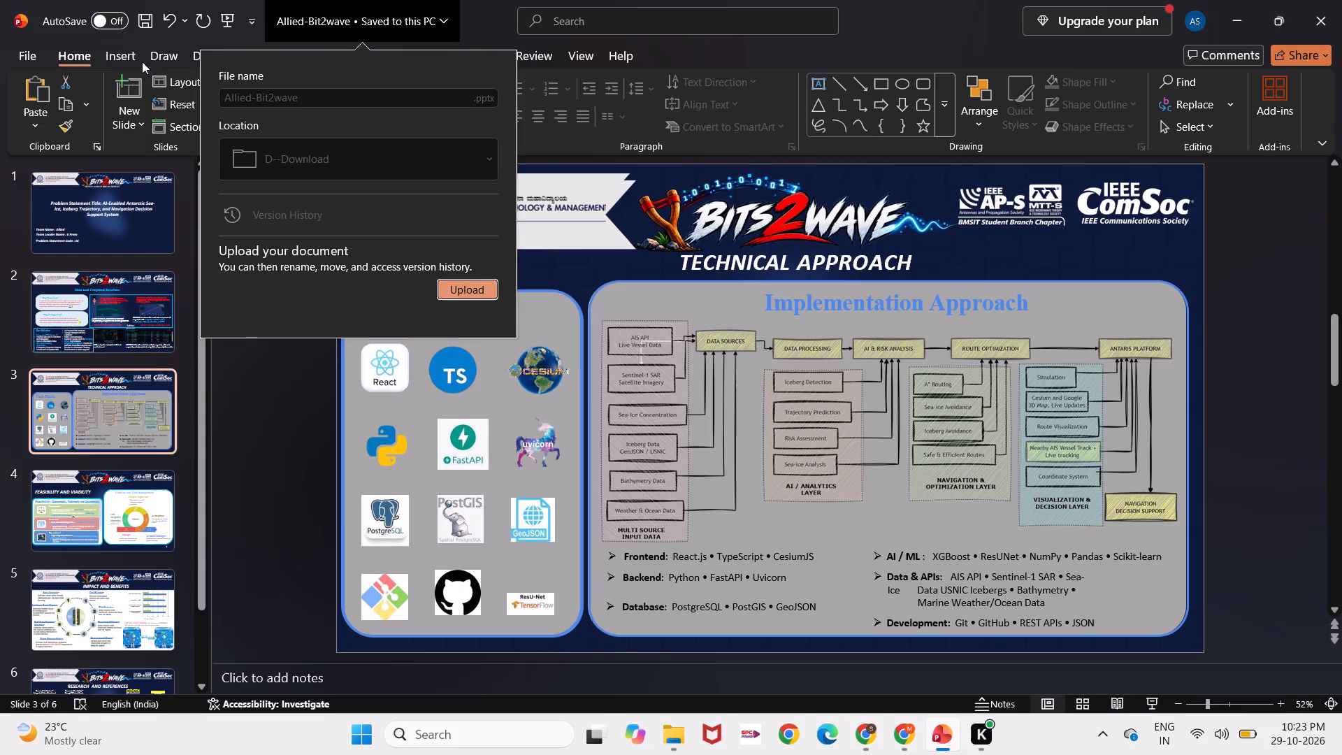
left_click(38, 47)
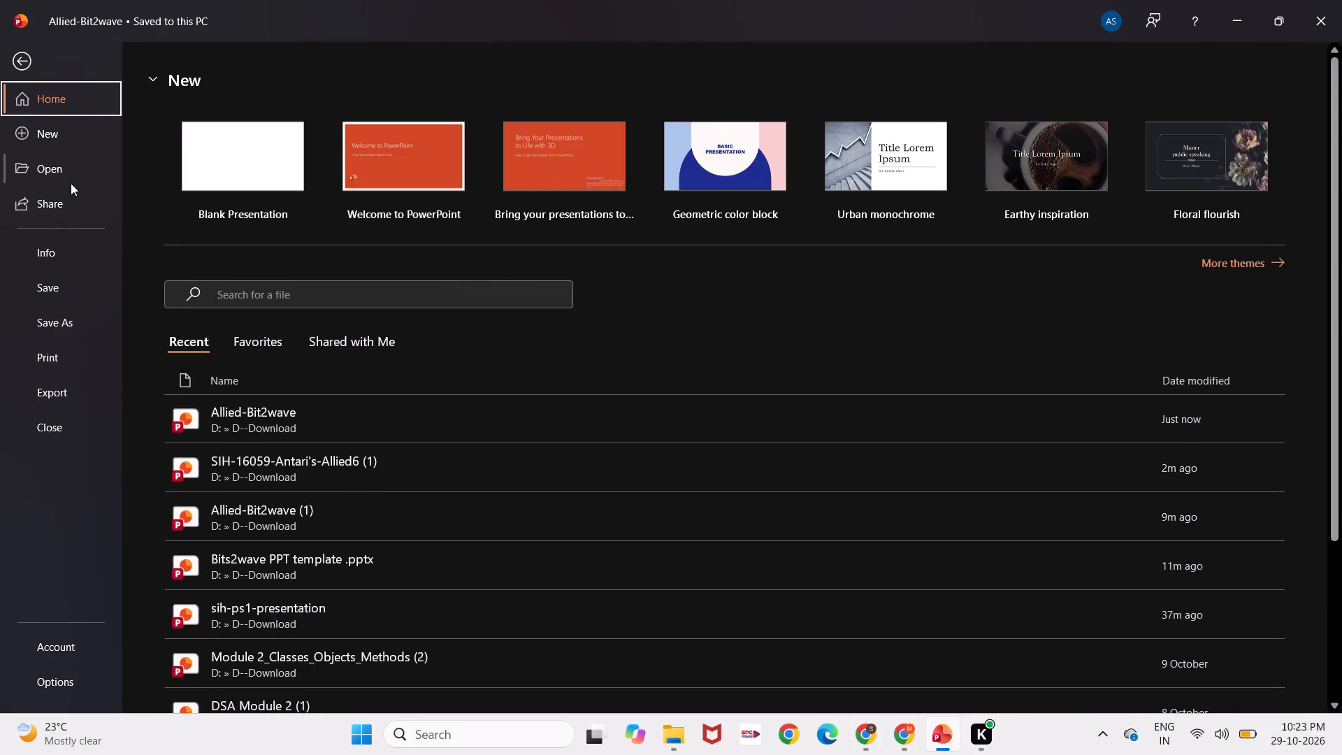
left_click(68, 310)
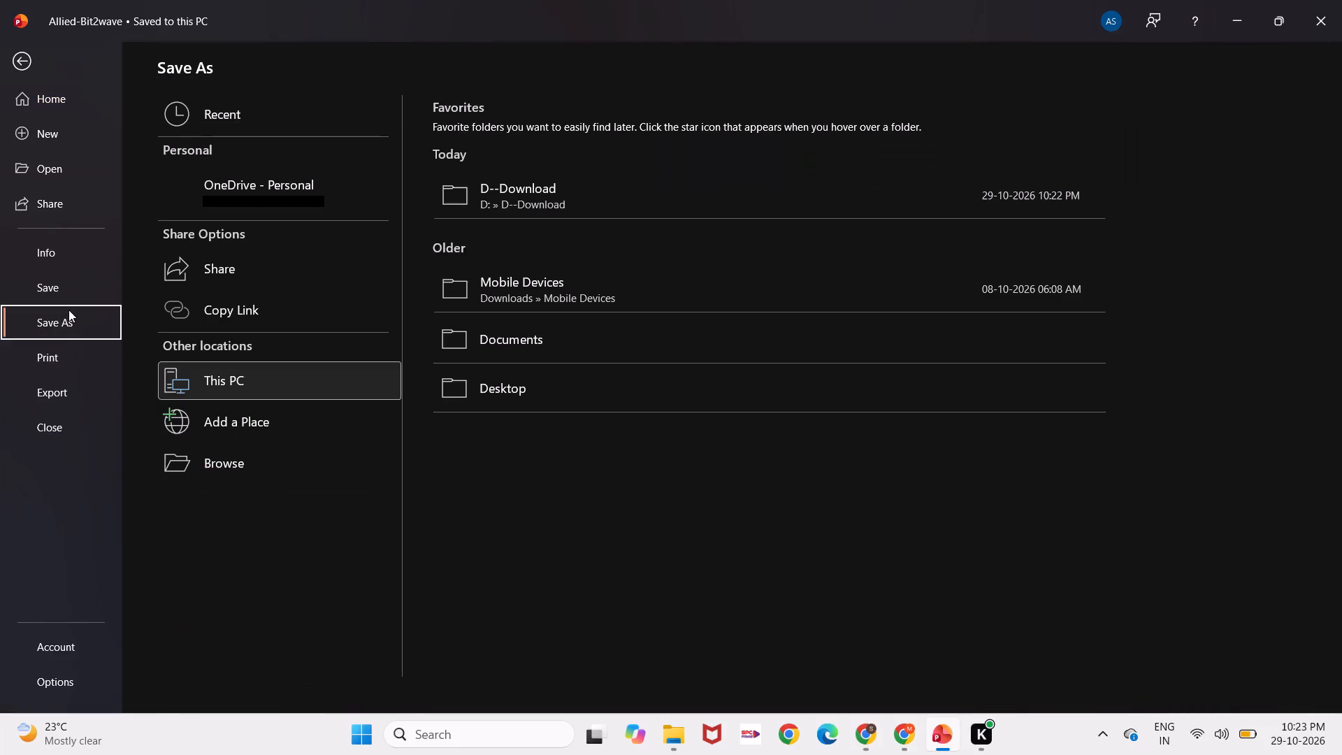
left_click(554, 200)
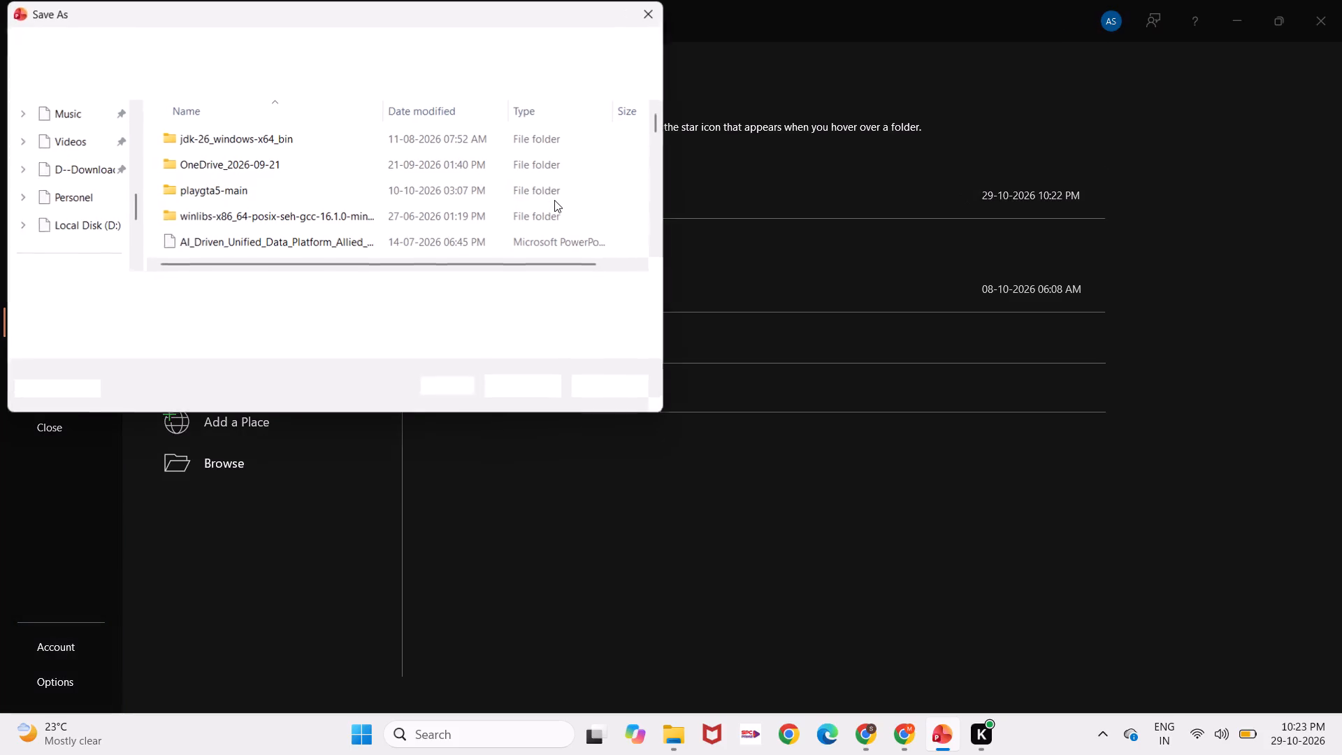
key("BackSpace")
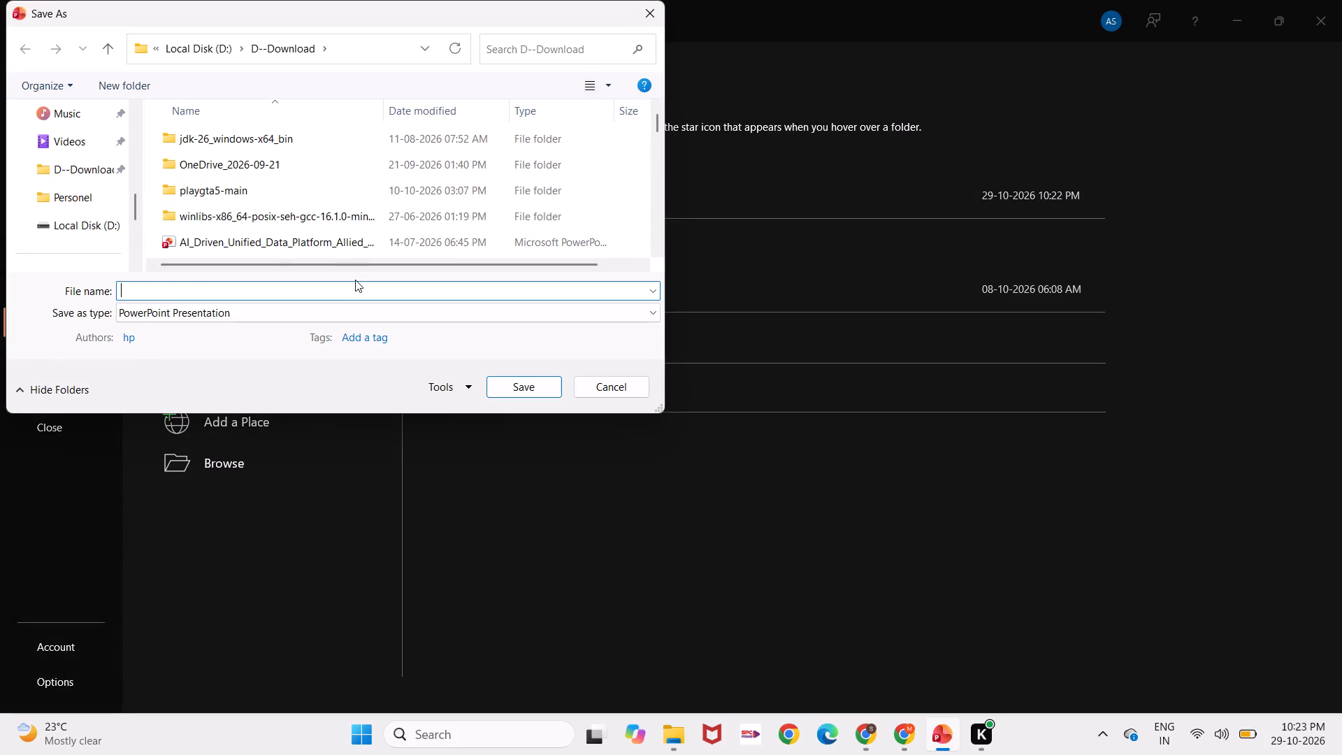
type("ppt")
key("BackSpace")
key("BackSpace")
key("BackSpace")
type("racits")
key("BackSpace")
key("BackSpace")
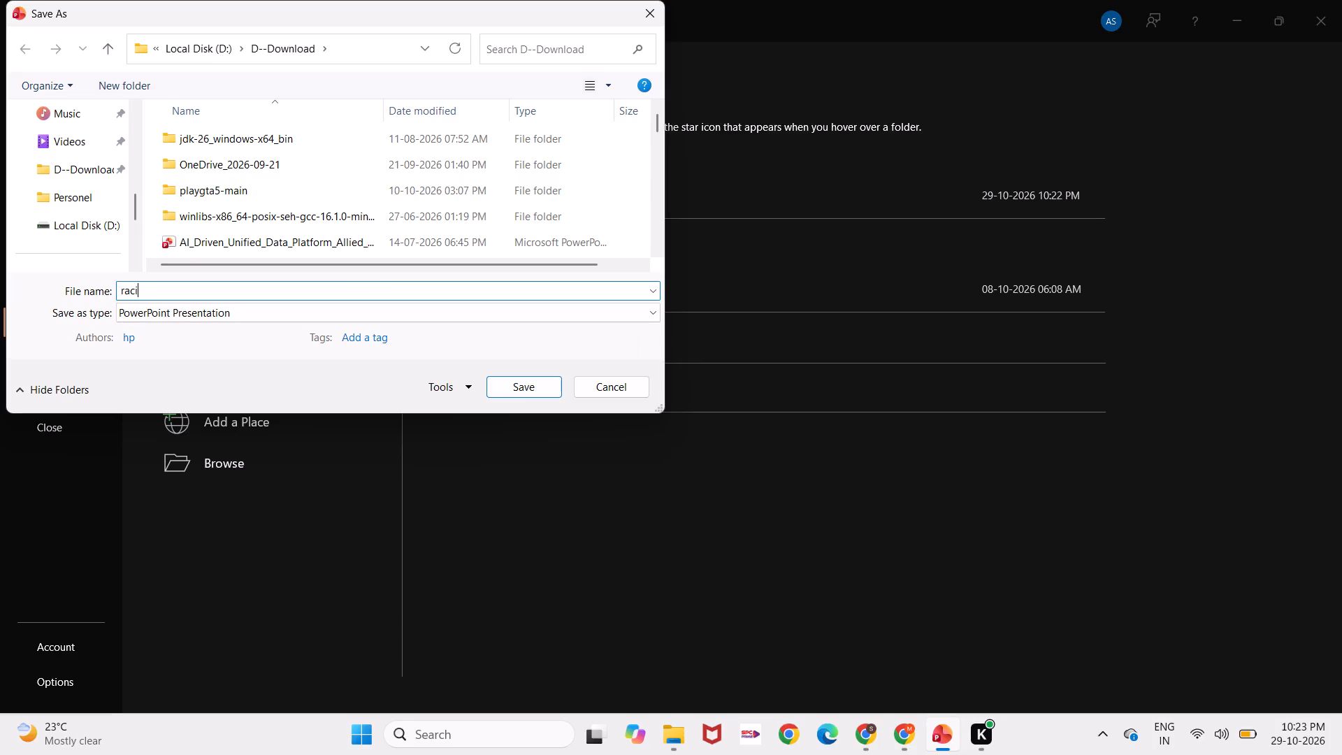
type("st's ppt")
key("Return")
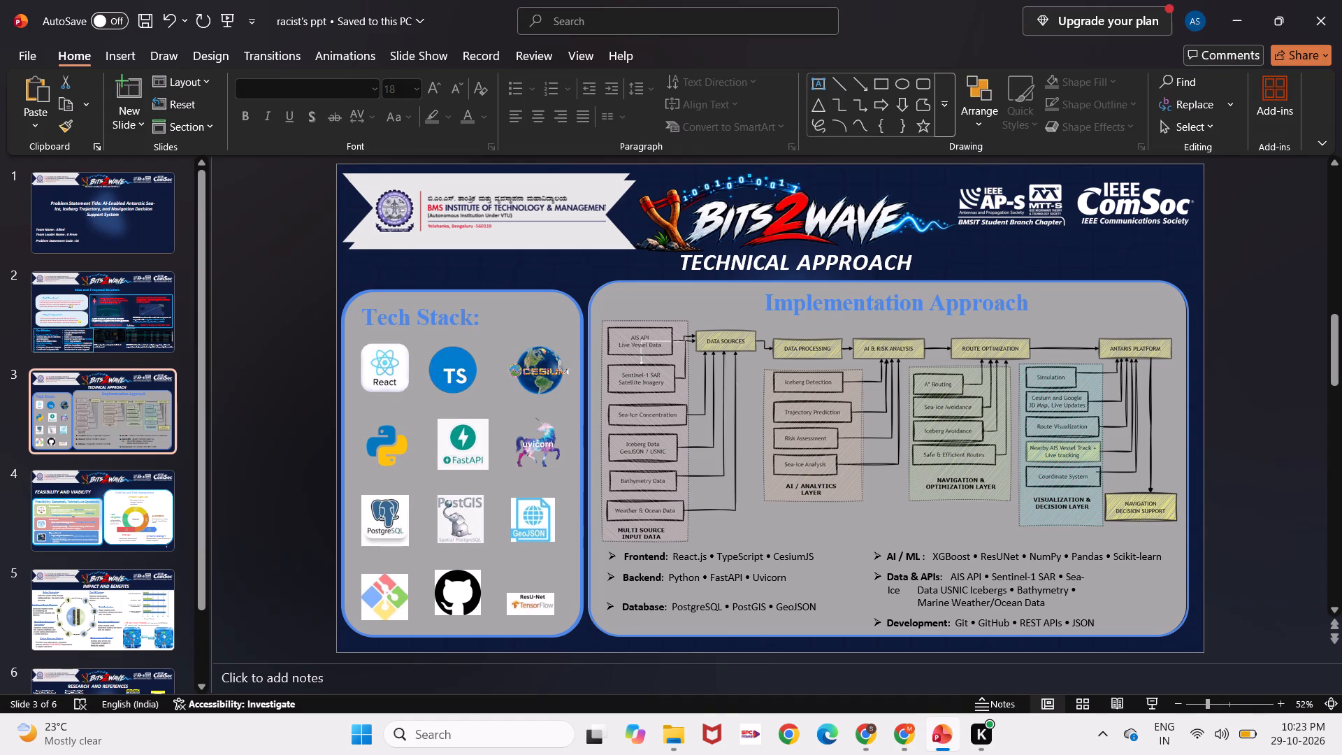
Switch to File Explorer, find the racist's ppt presentation in the D--Download folder and bring up its file actions.
left_click(675, 747)
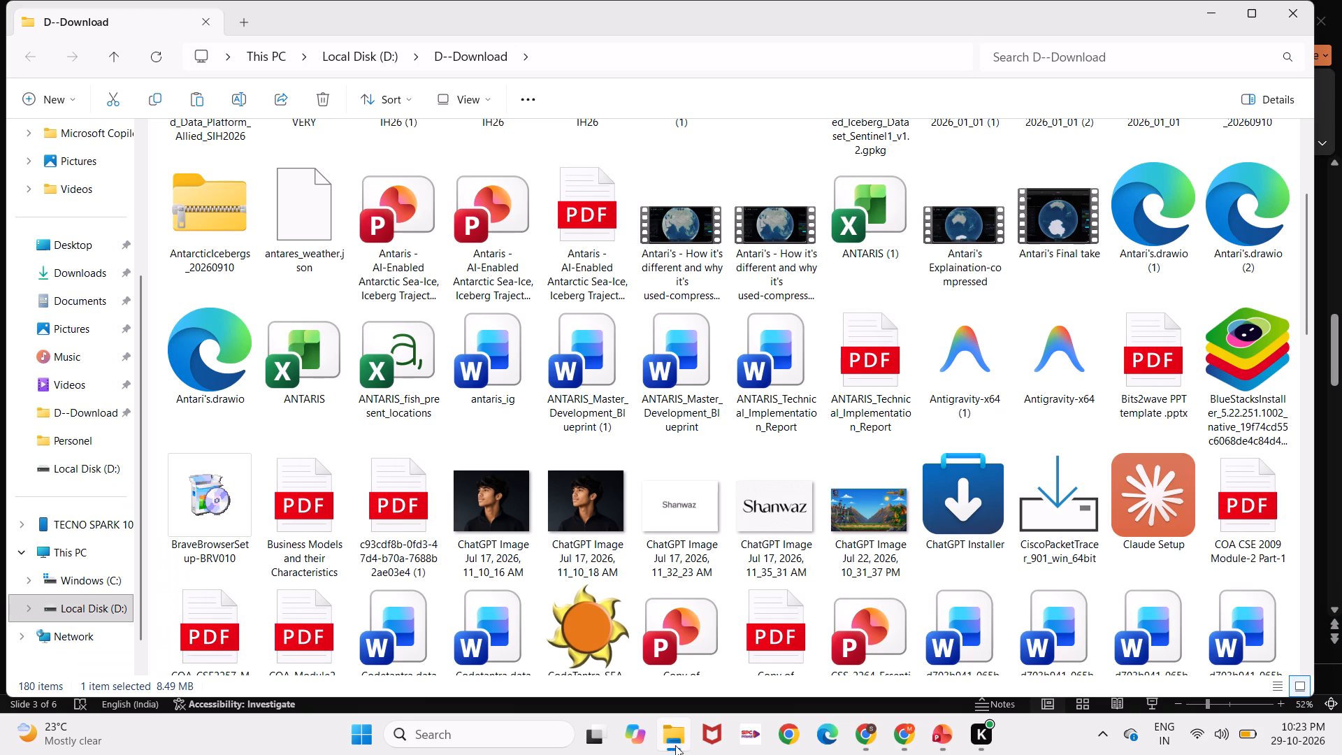
scroll(823, 529, "down", 6)
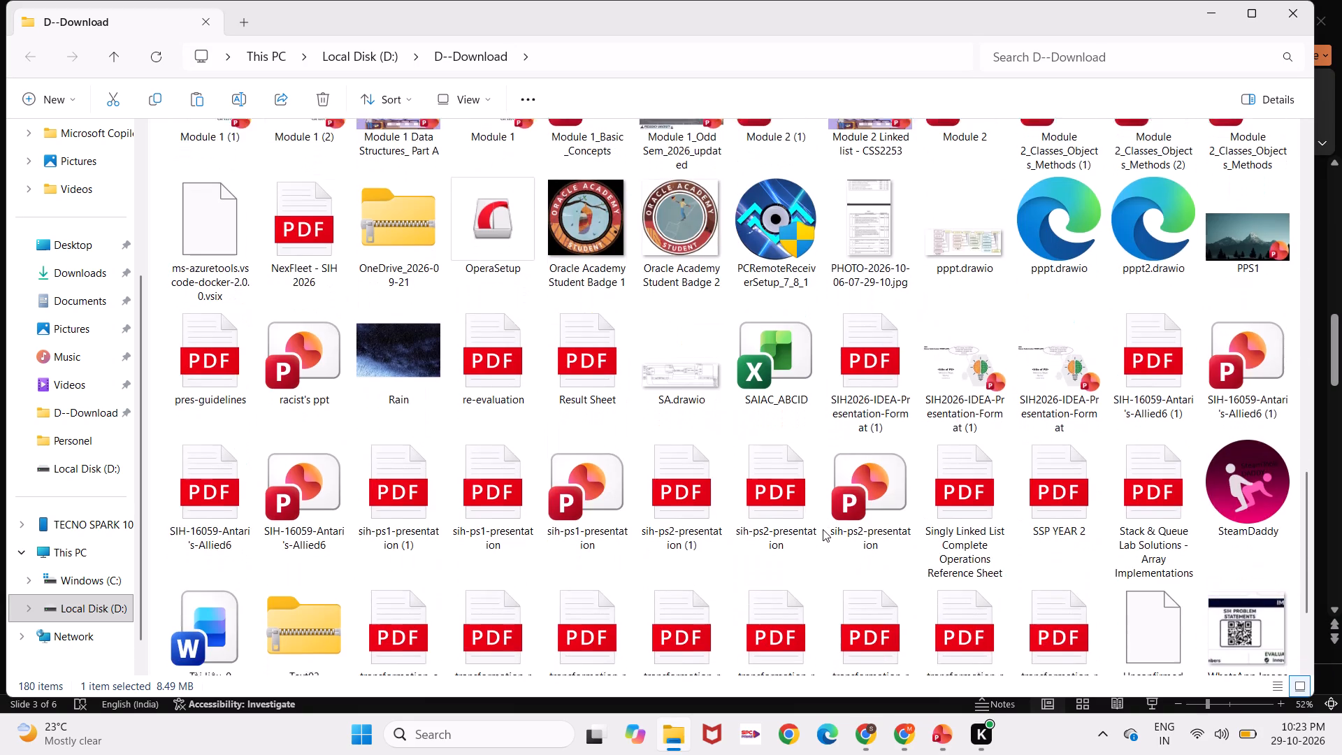
scroll(823, 529, "down", 2)
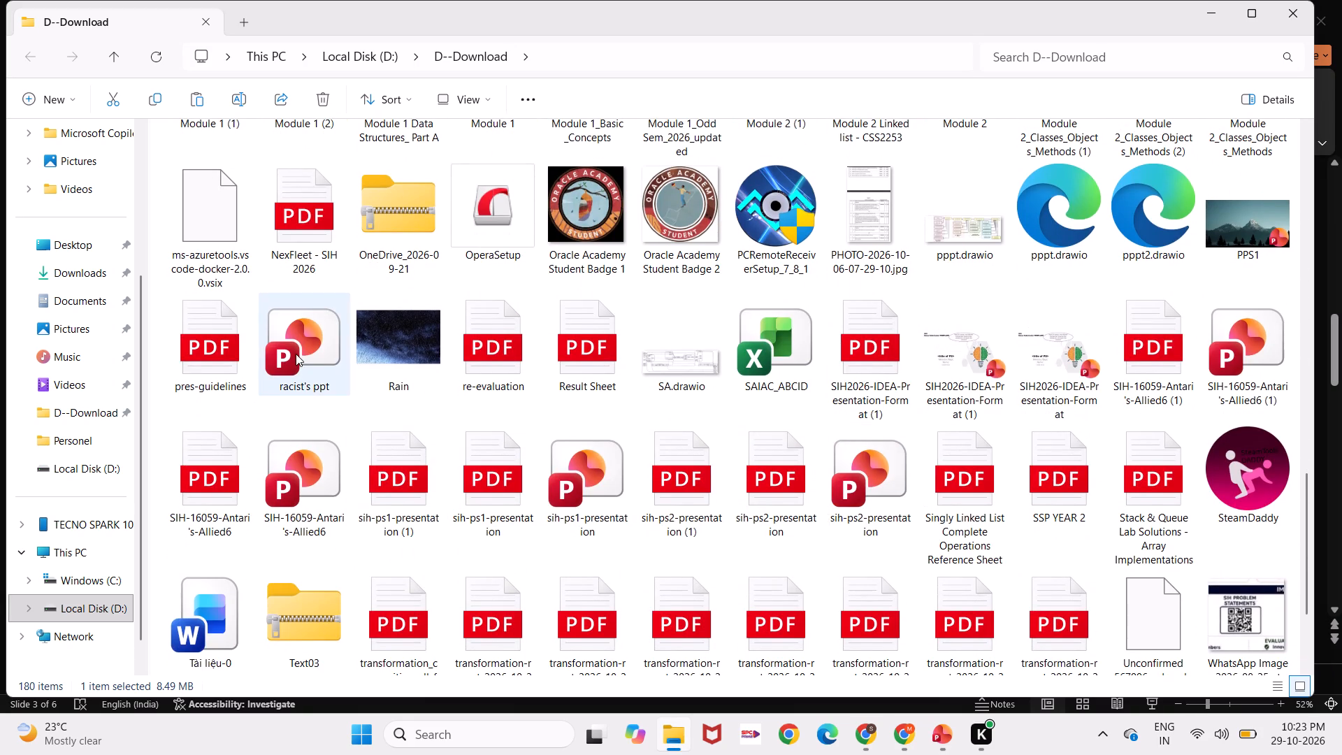
right_click(296, 354)
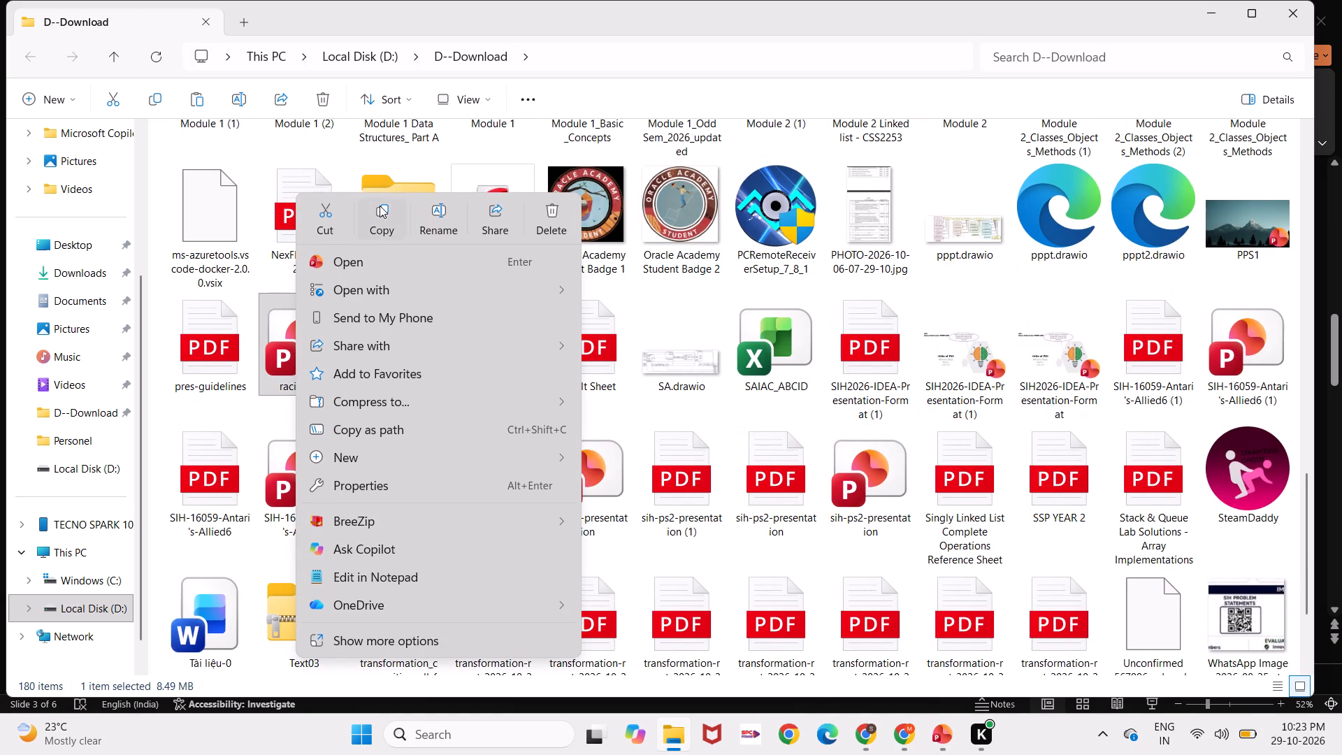
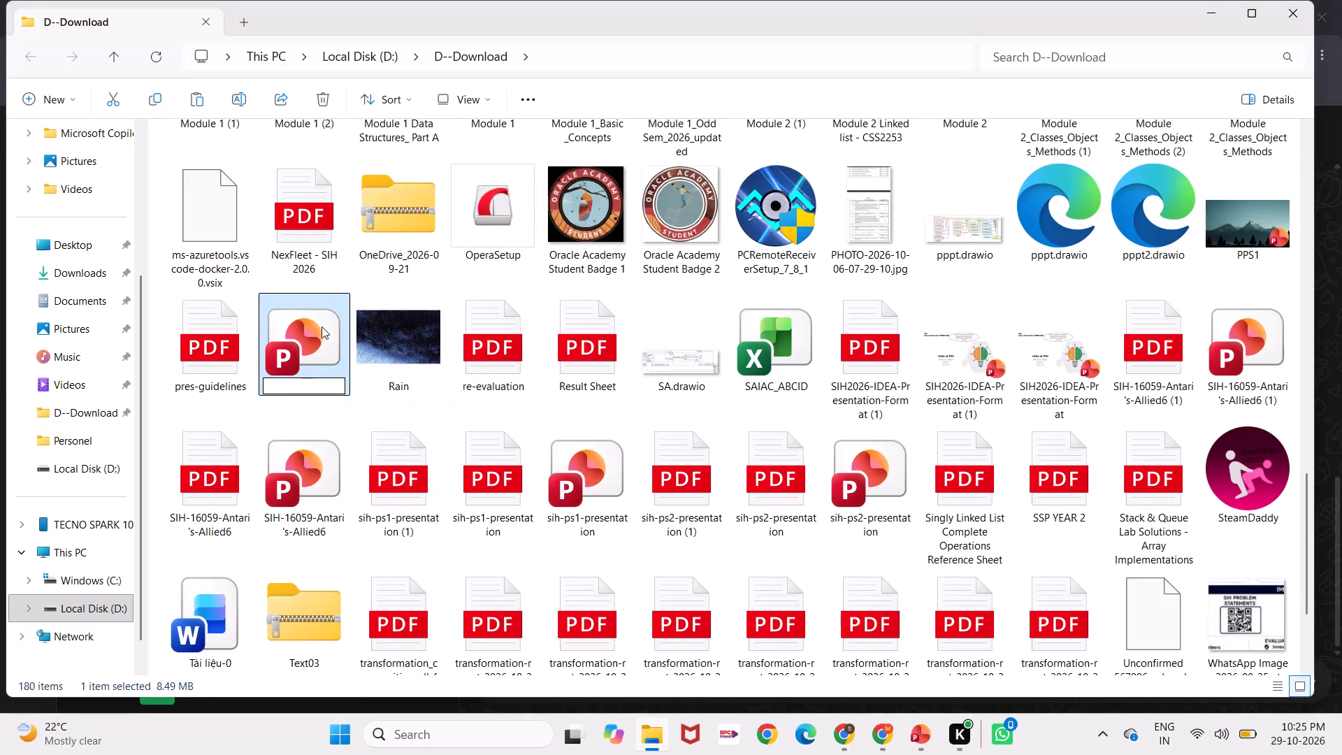
Rename the racist's ppt presentation as bit2wave-Allied, closing the open presentation in PowerPoint and retrying the rename.
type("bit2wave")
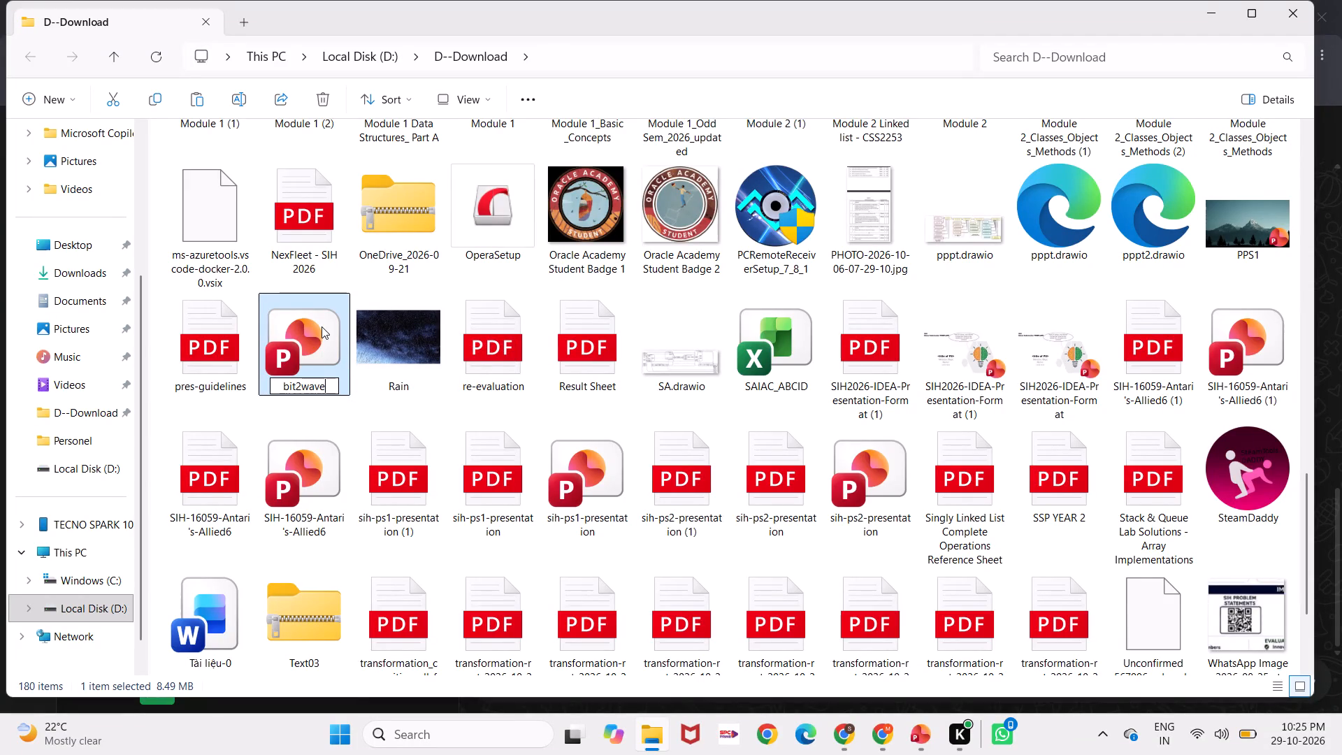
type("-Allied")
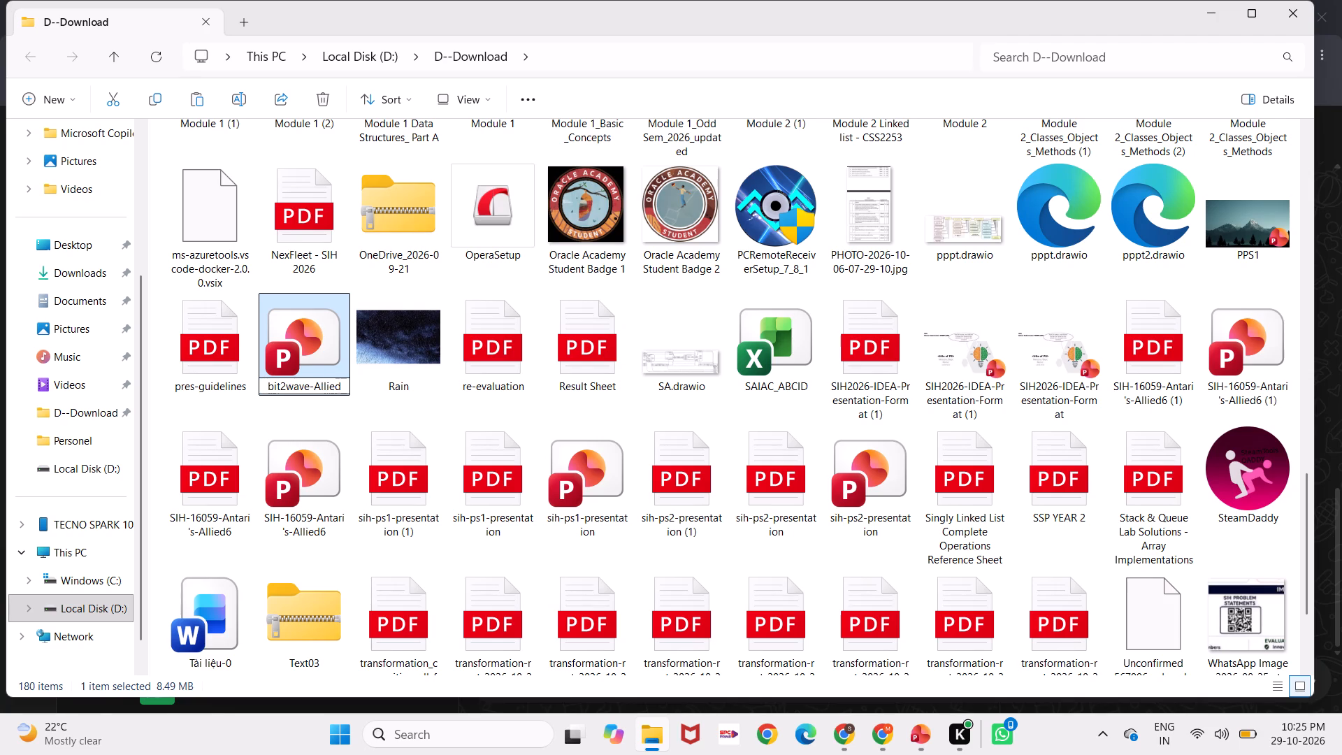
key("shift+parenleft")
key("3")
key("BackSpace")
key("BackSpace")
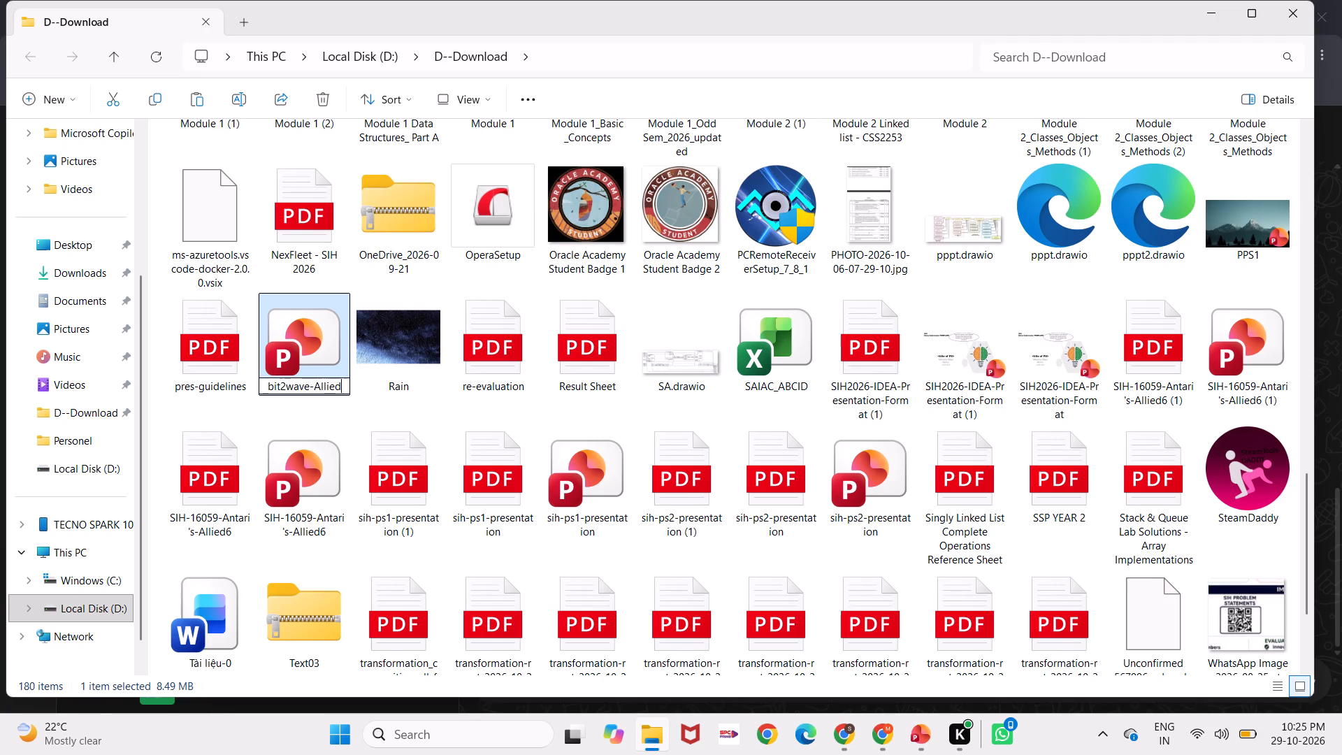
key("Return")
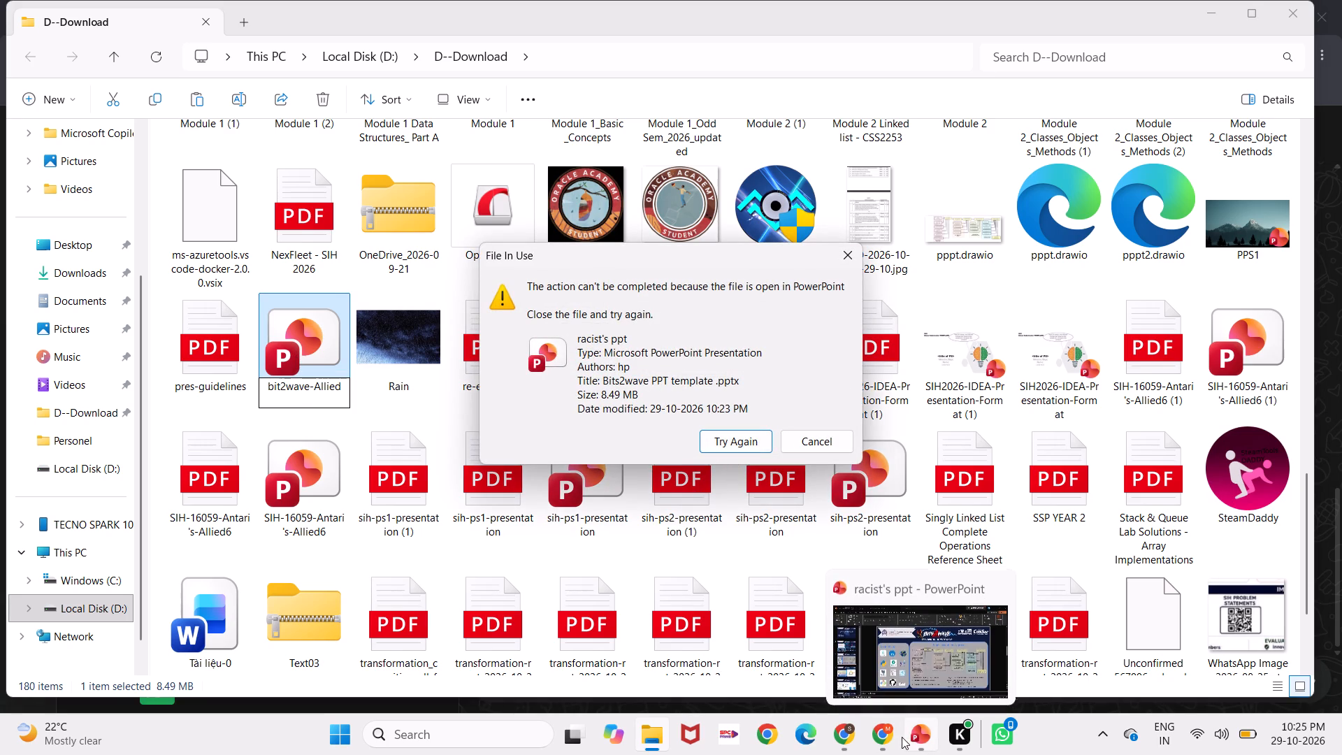
left_click(1006, 587)
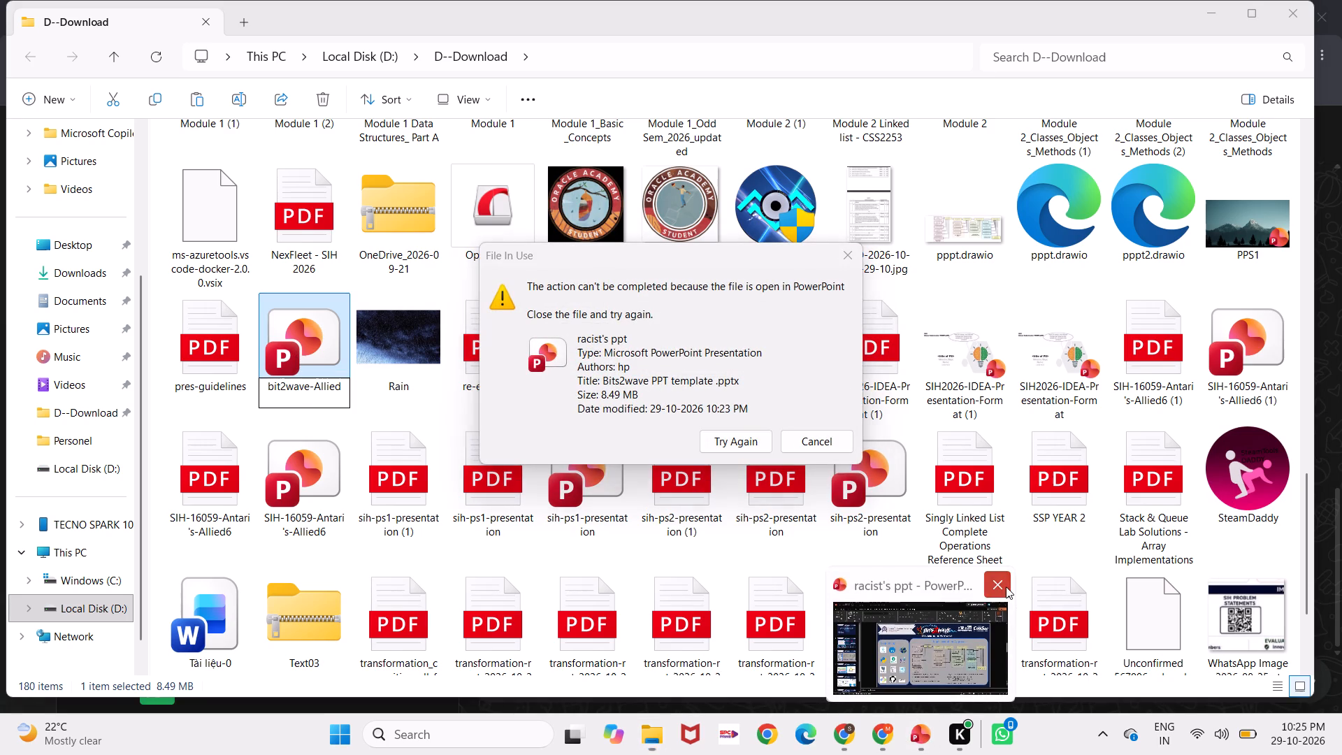
left_click(721, 438)
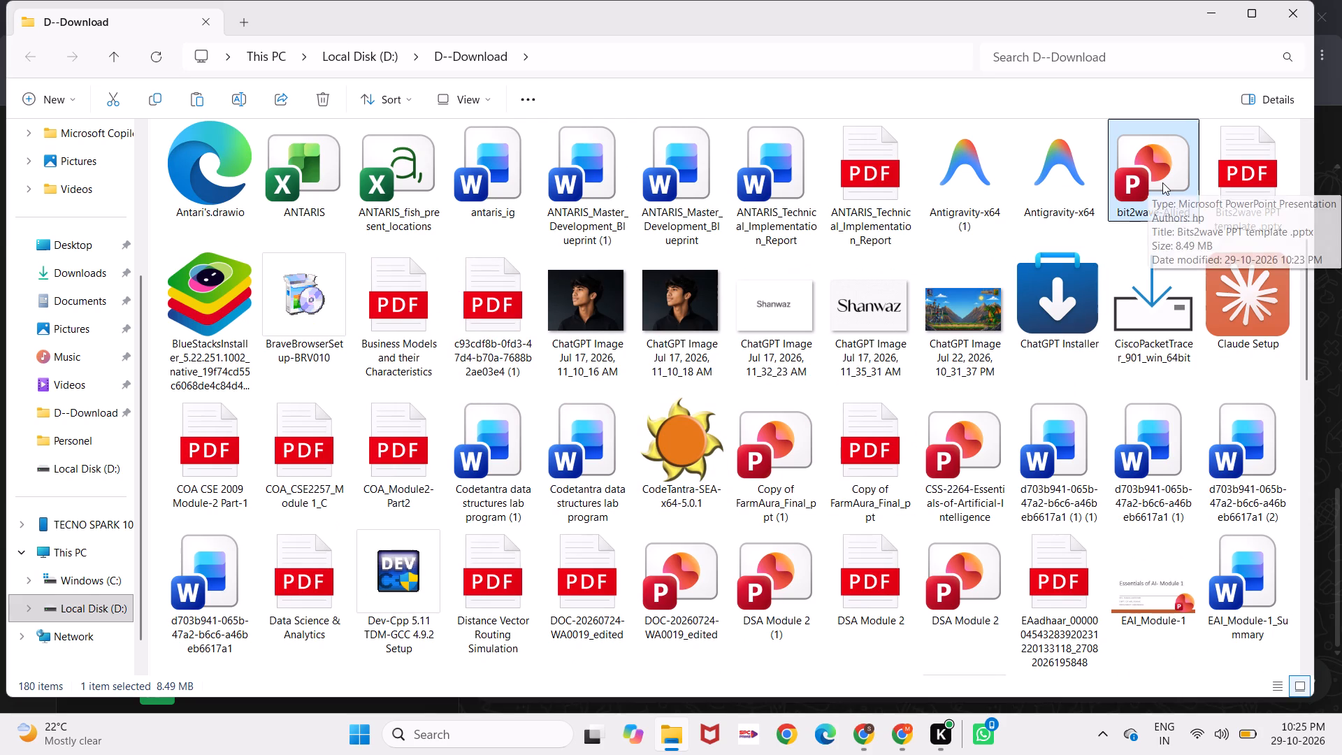
Copy the bit2wave-Allied presentation file from the D--Download folder to the clipboard.
key("ctrl+c")
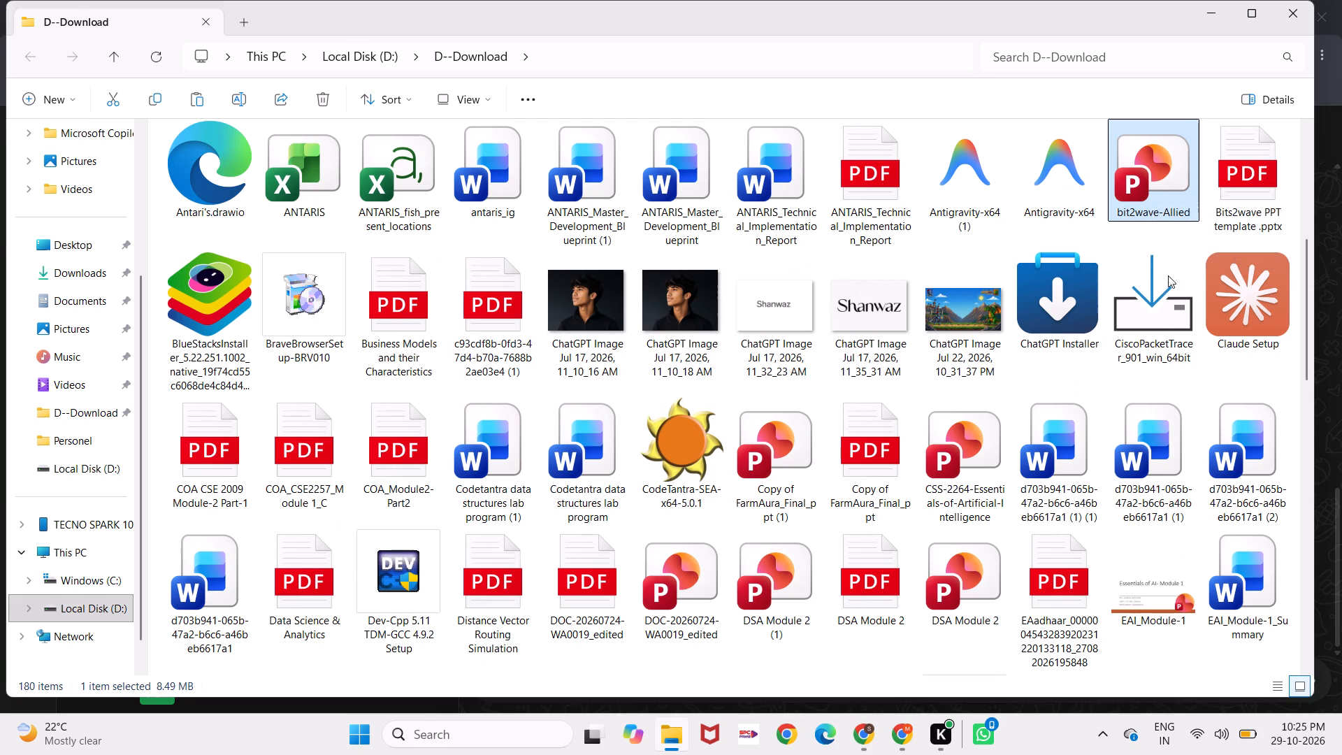
right_click(1168, 189)
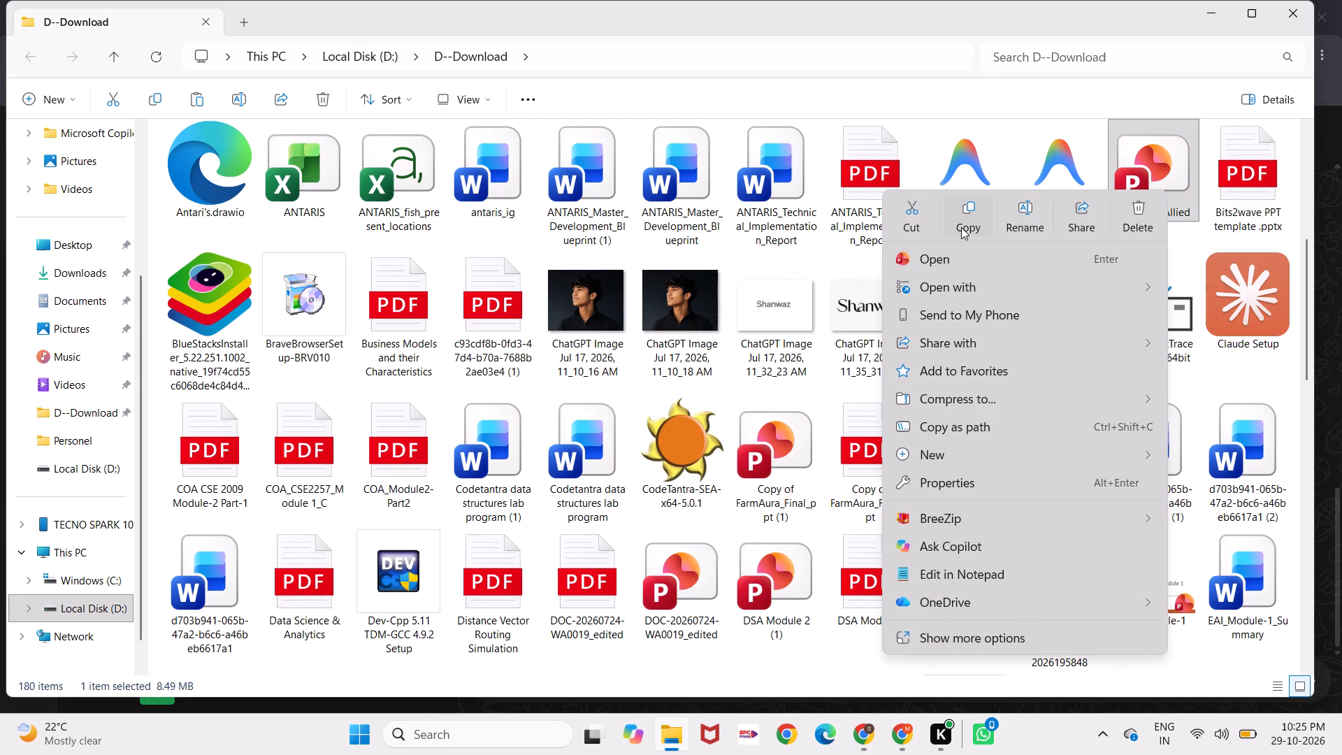
left_click(961, 227)
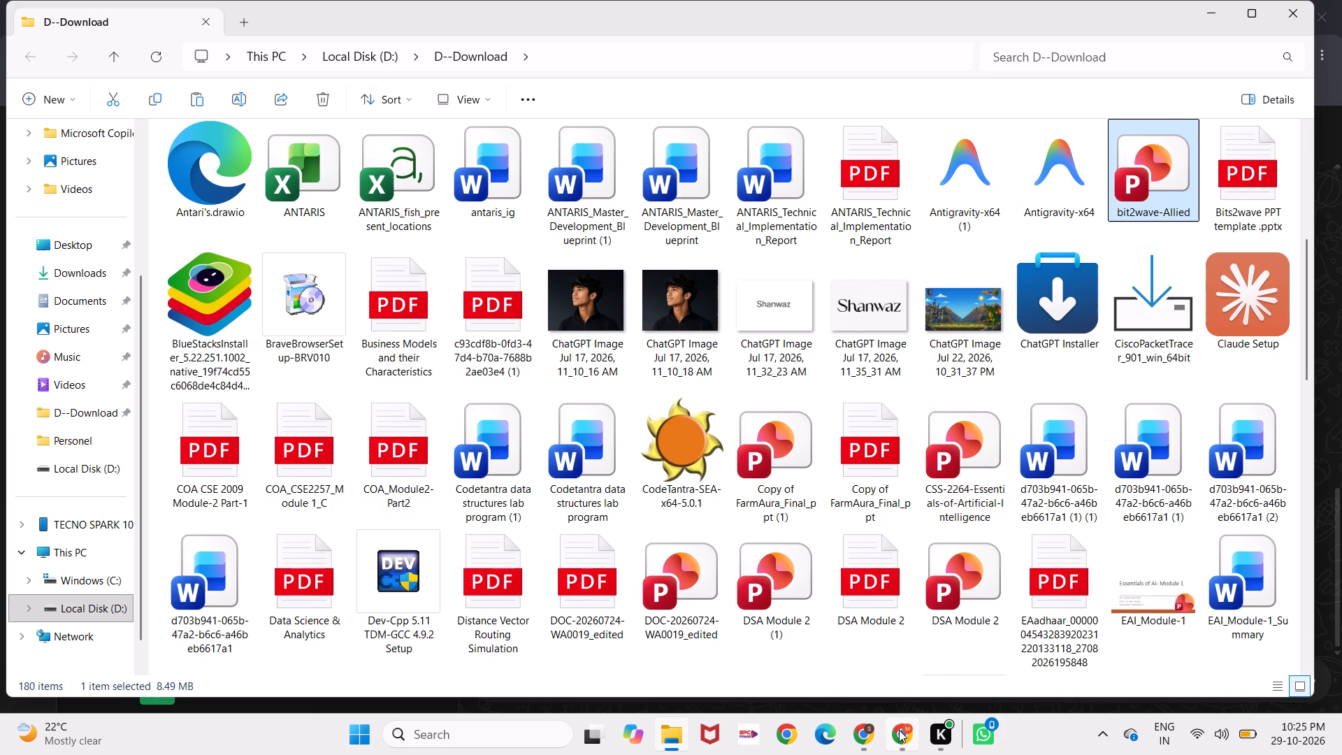